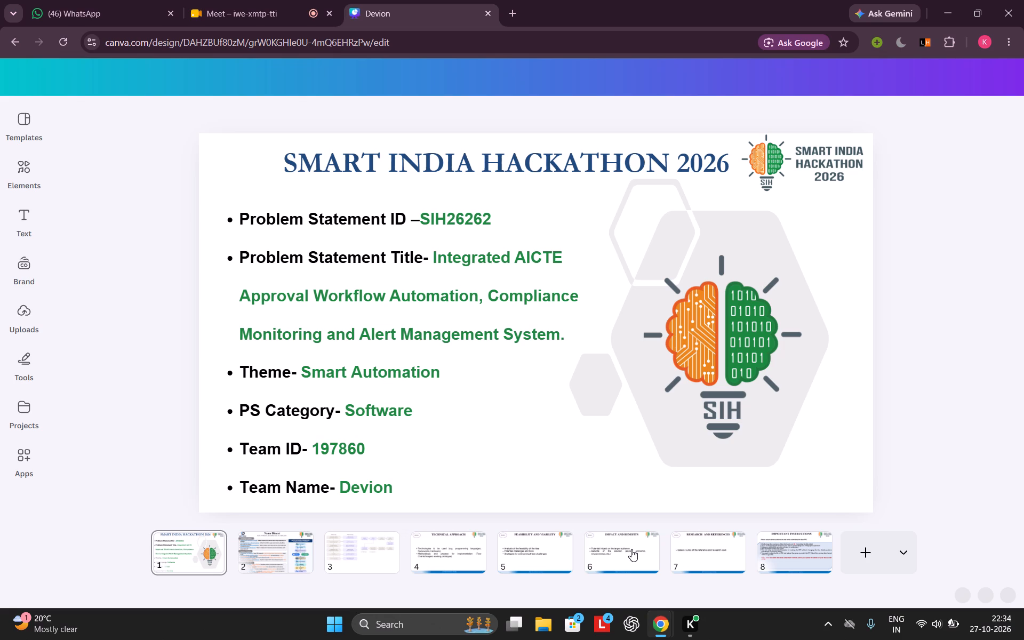
# Look over the approval workflow diagrams on page 3 and the problem and solution overview on page 2.
pyautogui.click(274, 553)
pyautogui.click(364, 555)
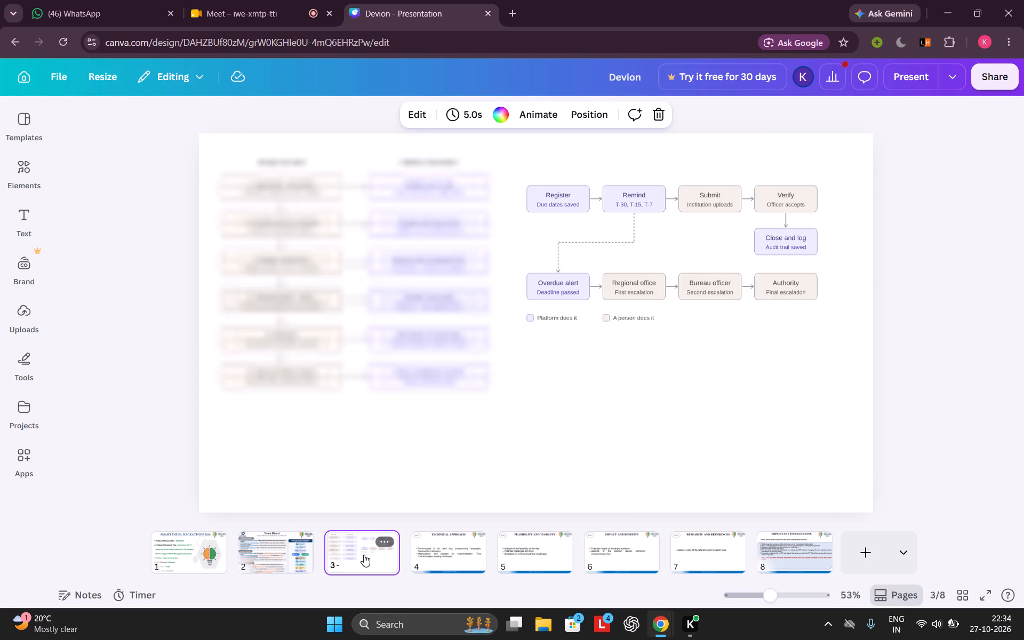
pyautogui.click(261, 562)
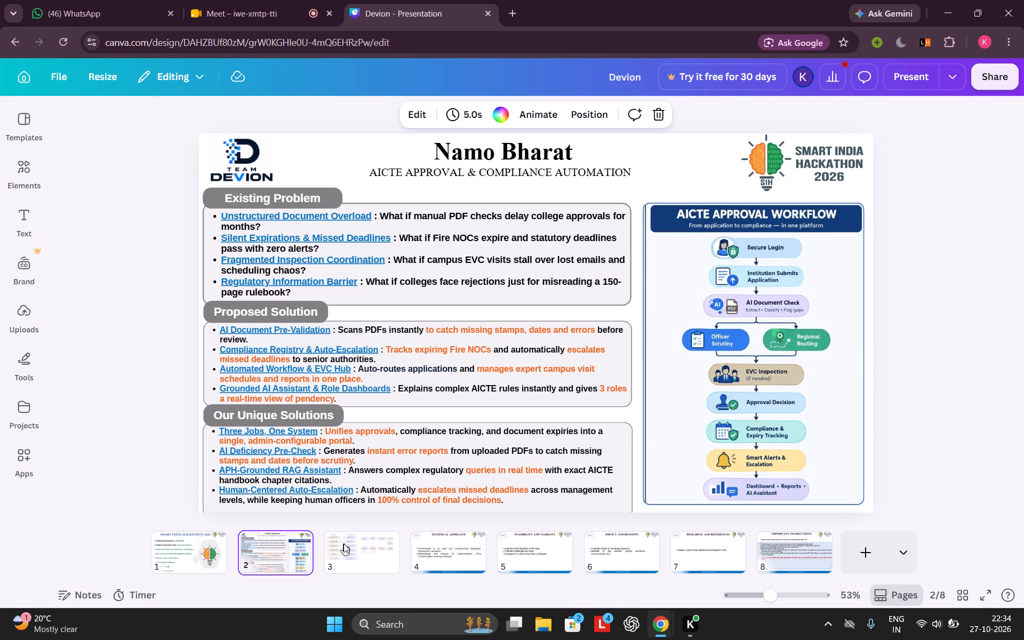
# Present the Namo Bharat problem and solution slide full screen to review it, and return to the editor.
pyautogui.click(902, 74)
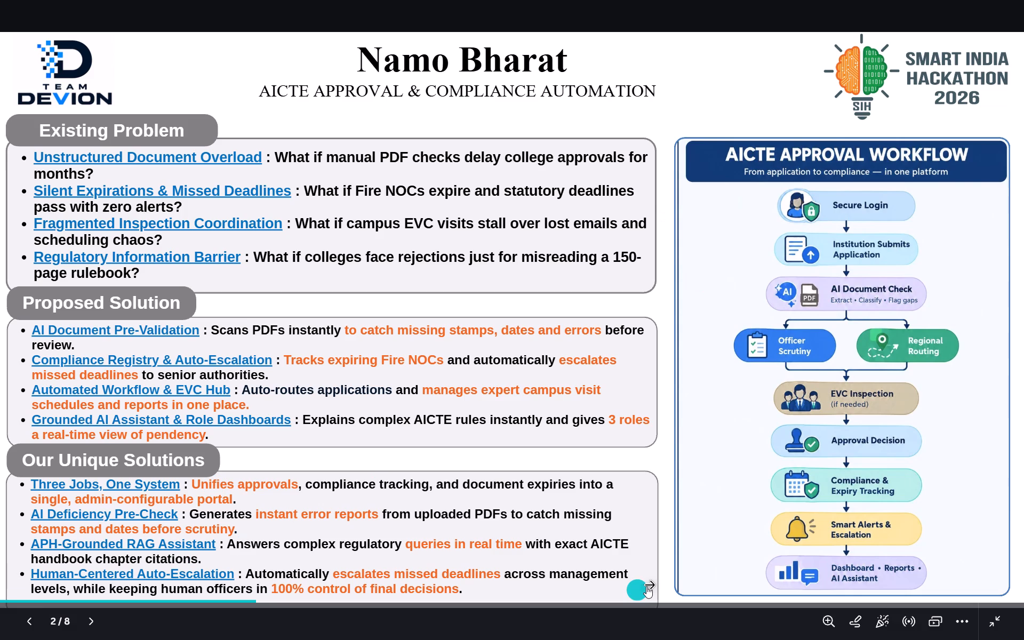
pyautogui.press('Escape')
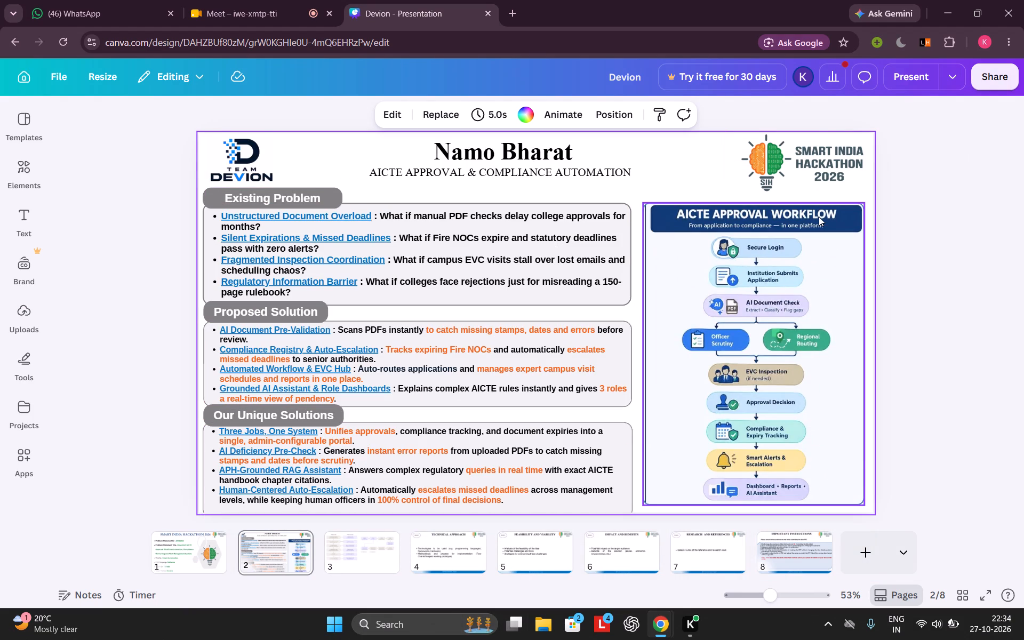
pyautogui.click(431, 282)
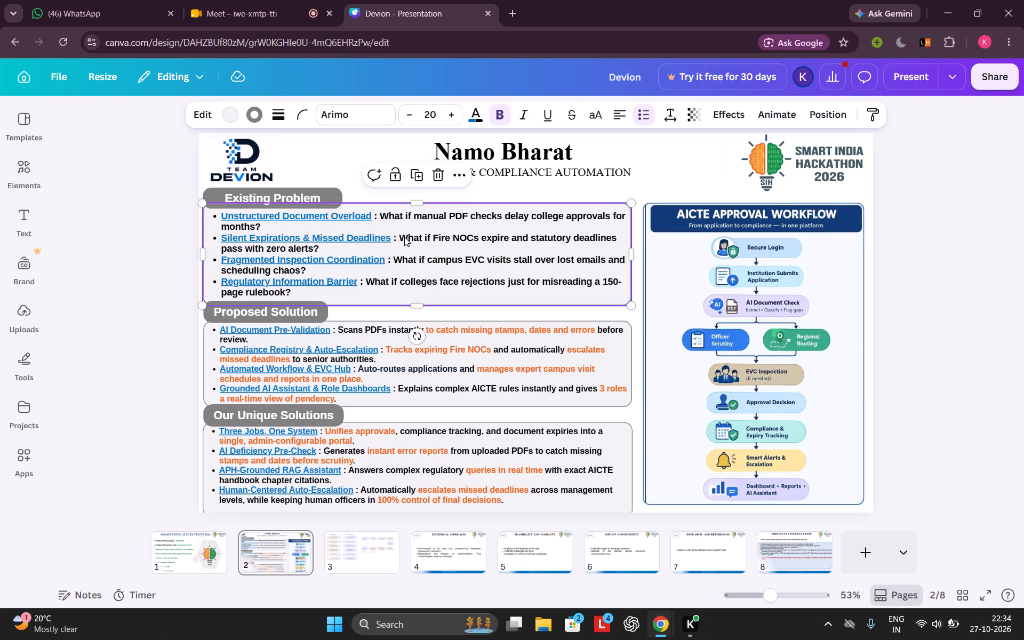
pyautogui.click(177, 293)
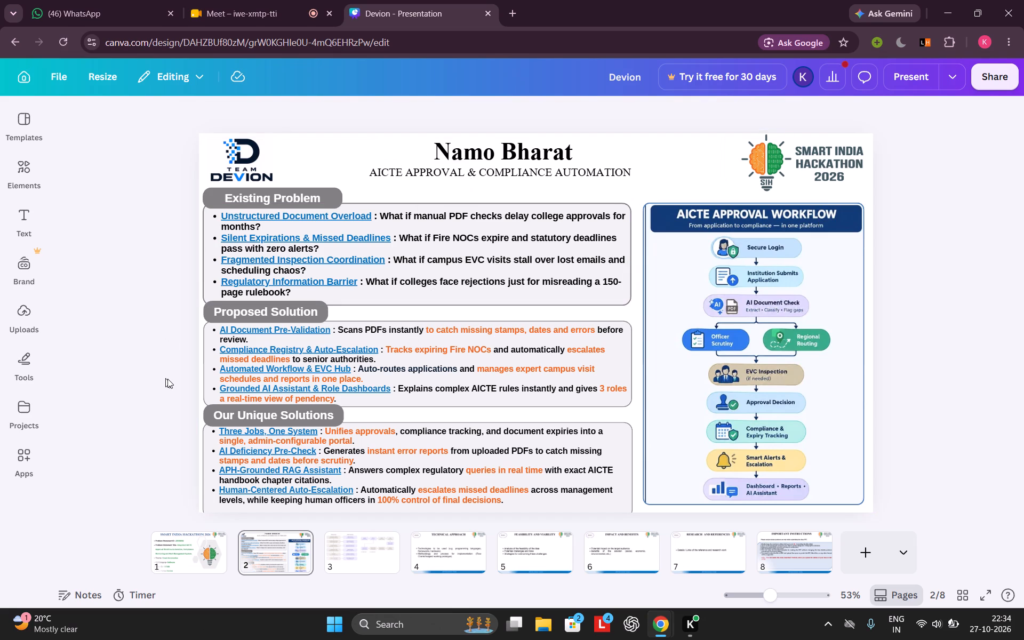
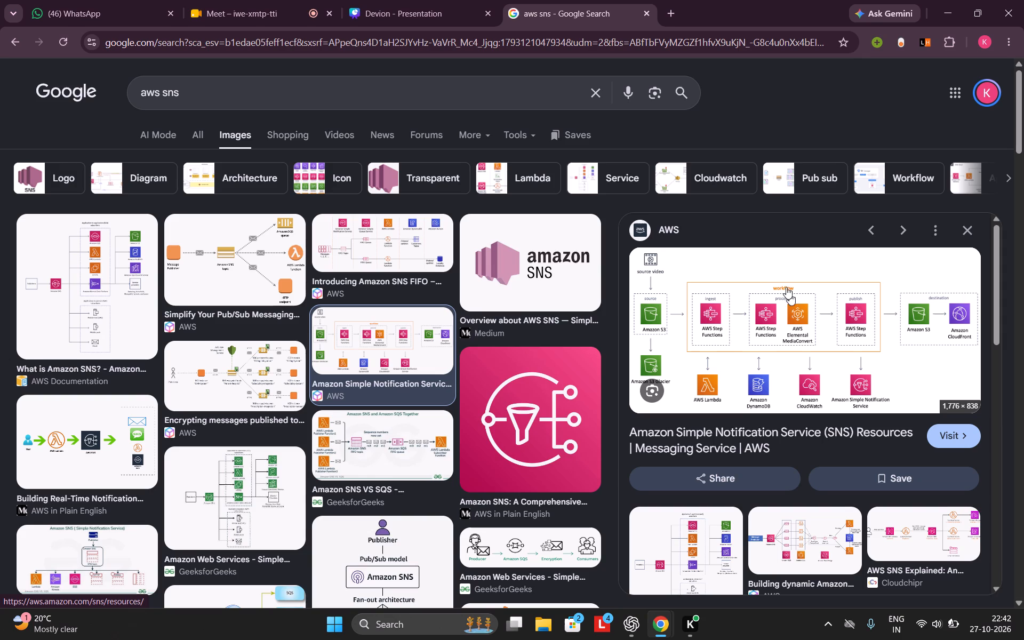
pyautogui.click(372, 1)
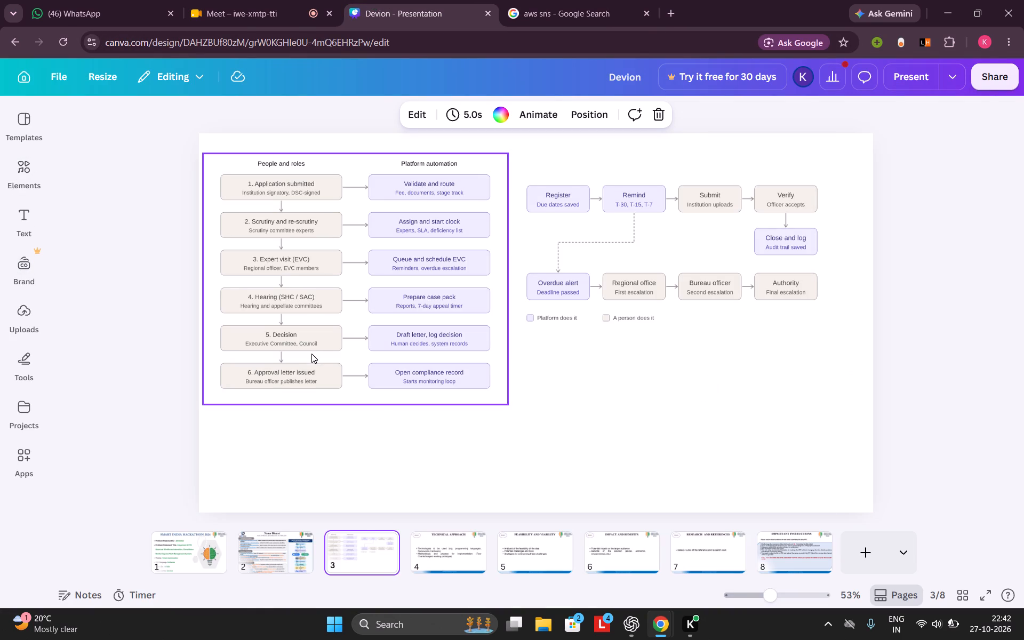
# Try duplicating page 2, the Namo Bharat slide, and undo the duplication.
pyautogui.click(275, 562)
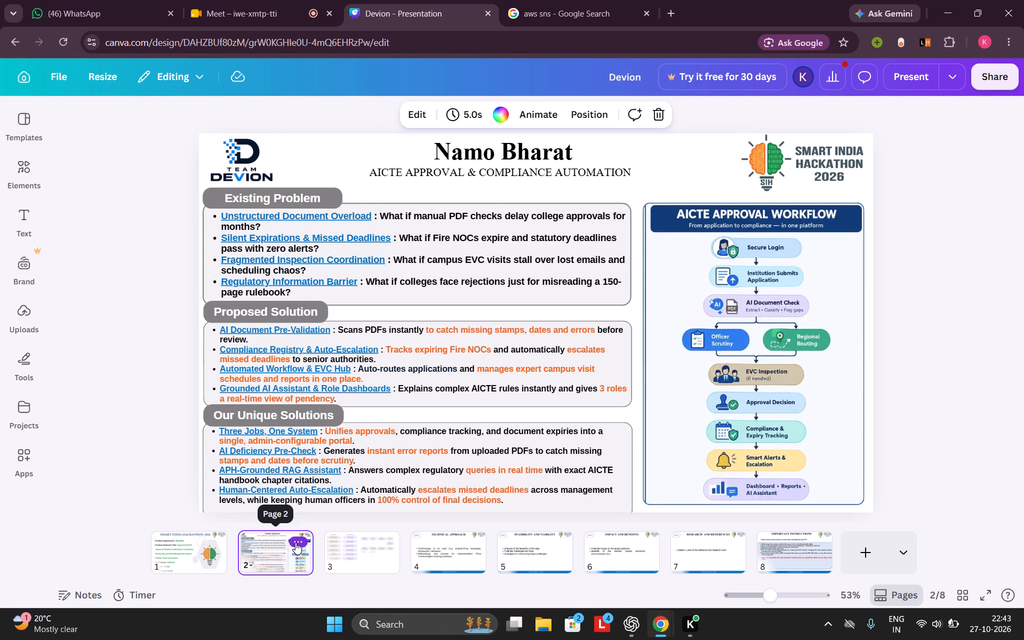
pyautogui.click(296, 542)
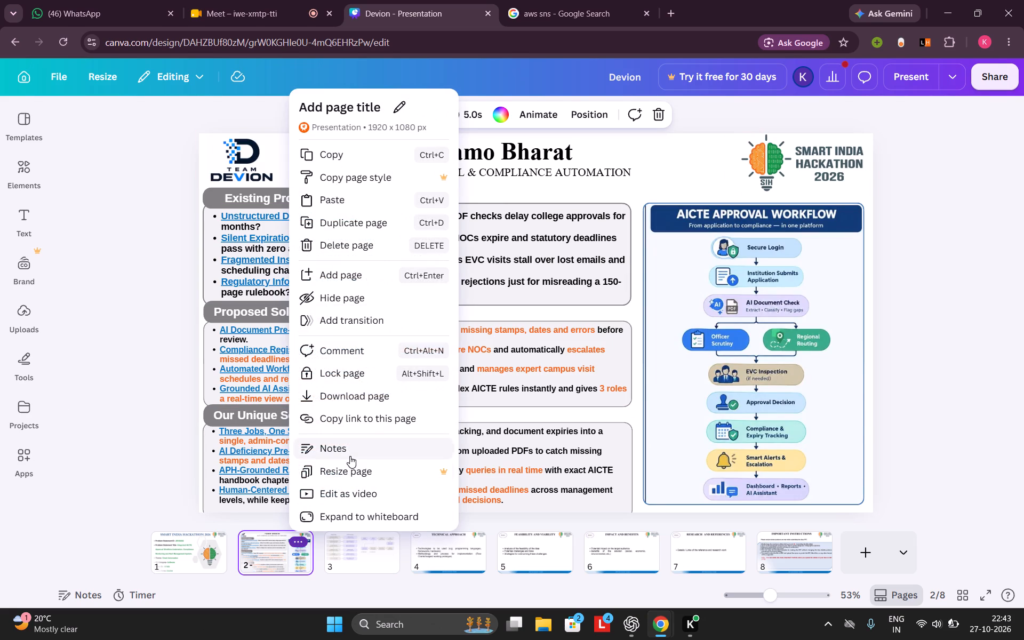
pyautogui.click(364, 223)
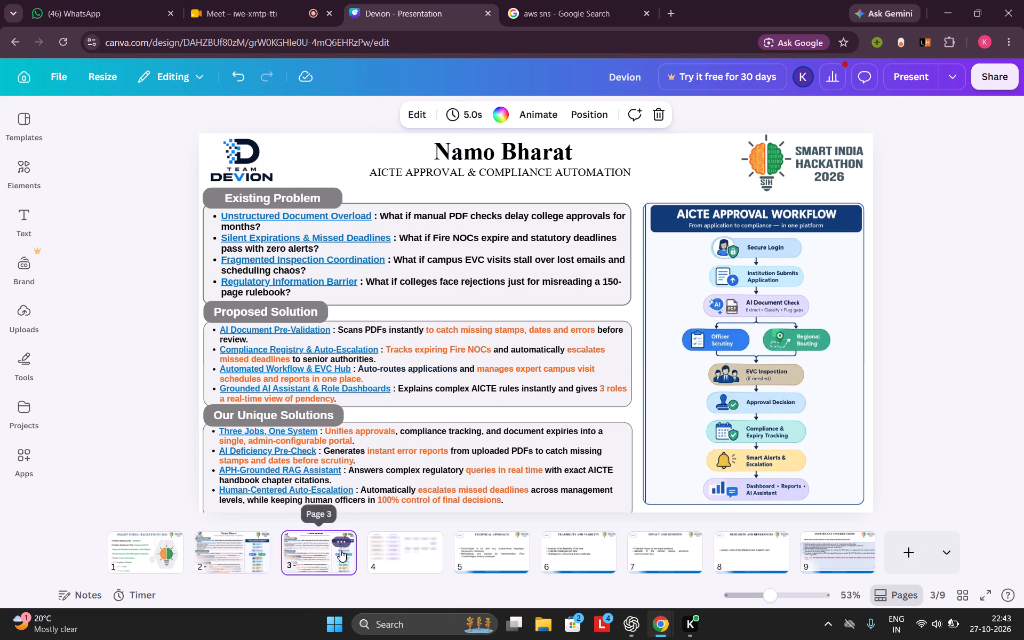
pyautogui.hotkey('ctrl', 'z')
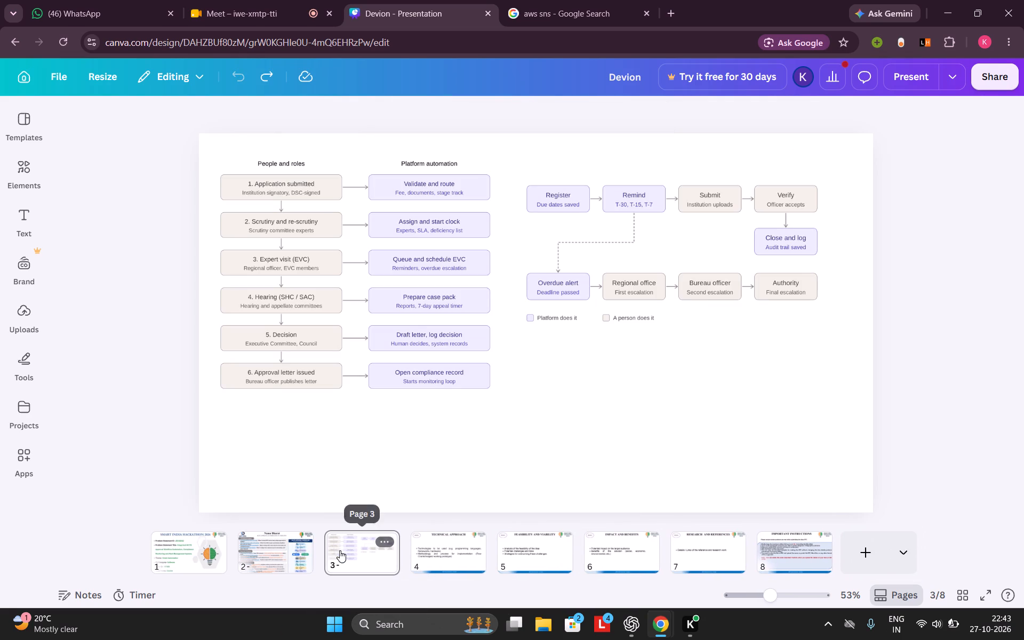
# Add a blank page directly after page 2, the Namo Bharat slide.
pyautogui.click(294, 549)
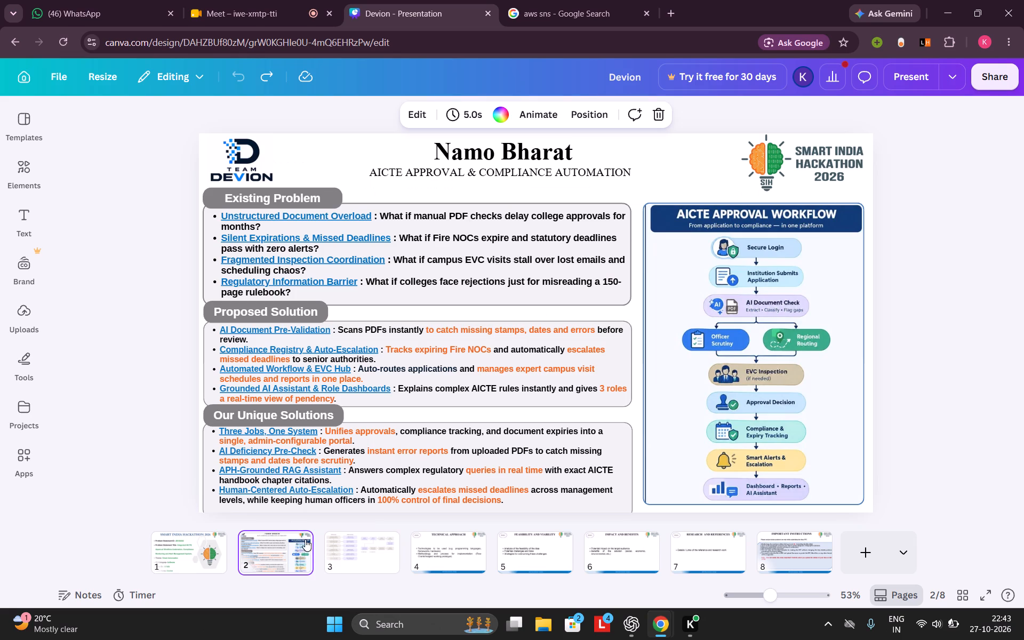
pyautogui.click(299, 540)
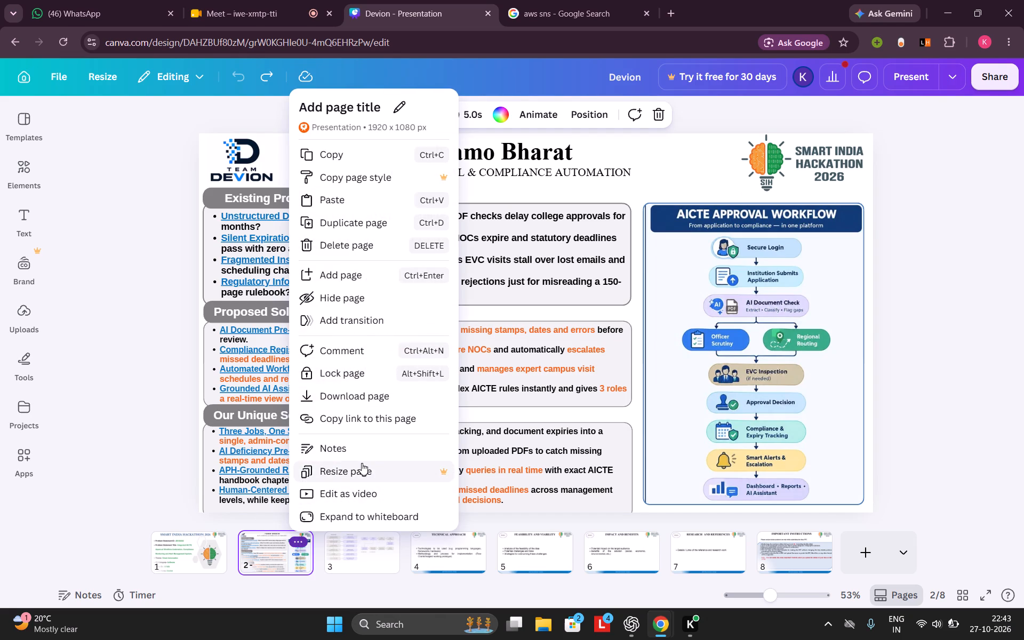
pyautogui.click(359, 281)
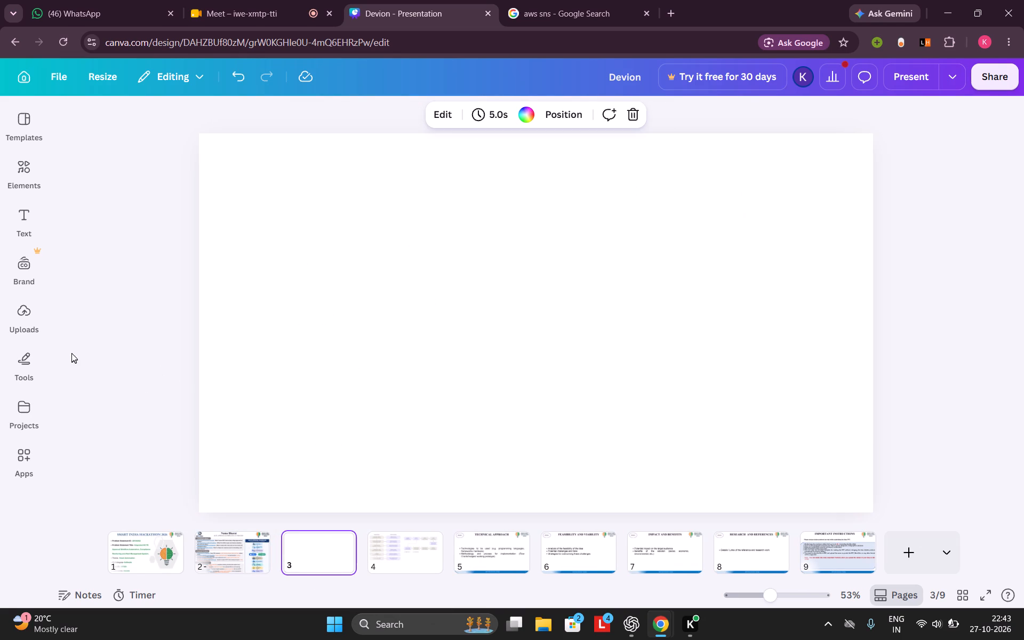
# Upload the newly downloaded 10_42_28 PM ChatGPT image from Downloads and place the Technical Approach diagram on blank page 3.
pyautogui.click(19, 318)
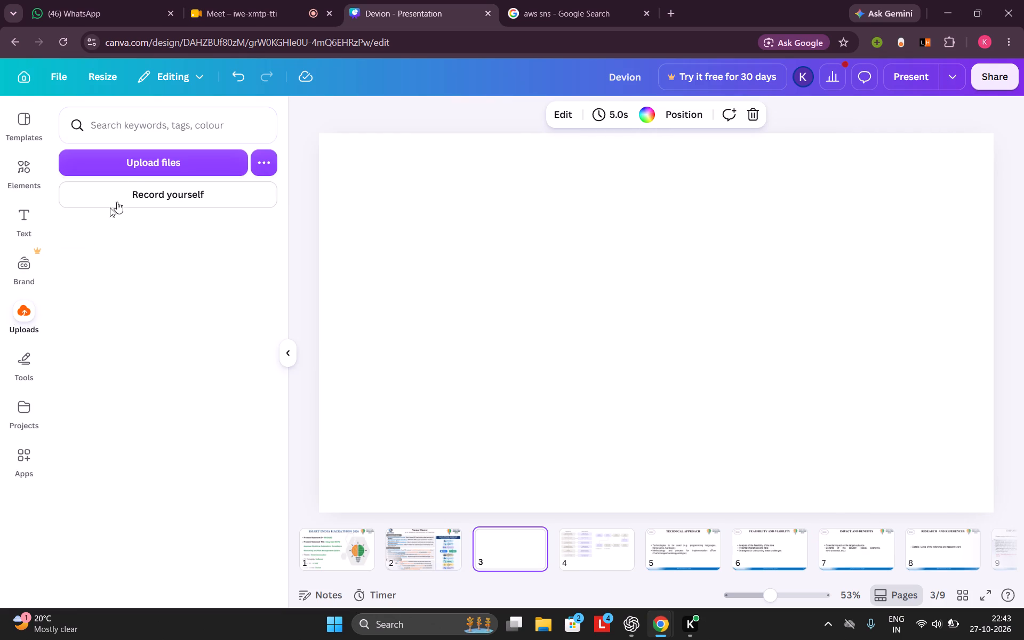
pyautogui.click(170, 164)
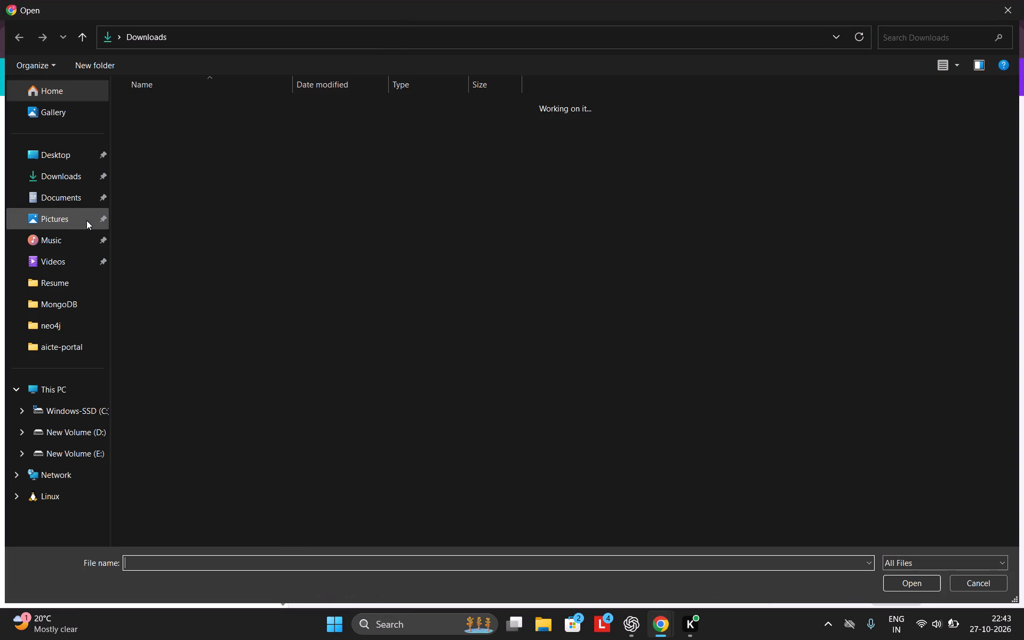
pyautogui.doubleClick(67, 178)
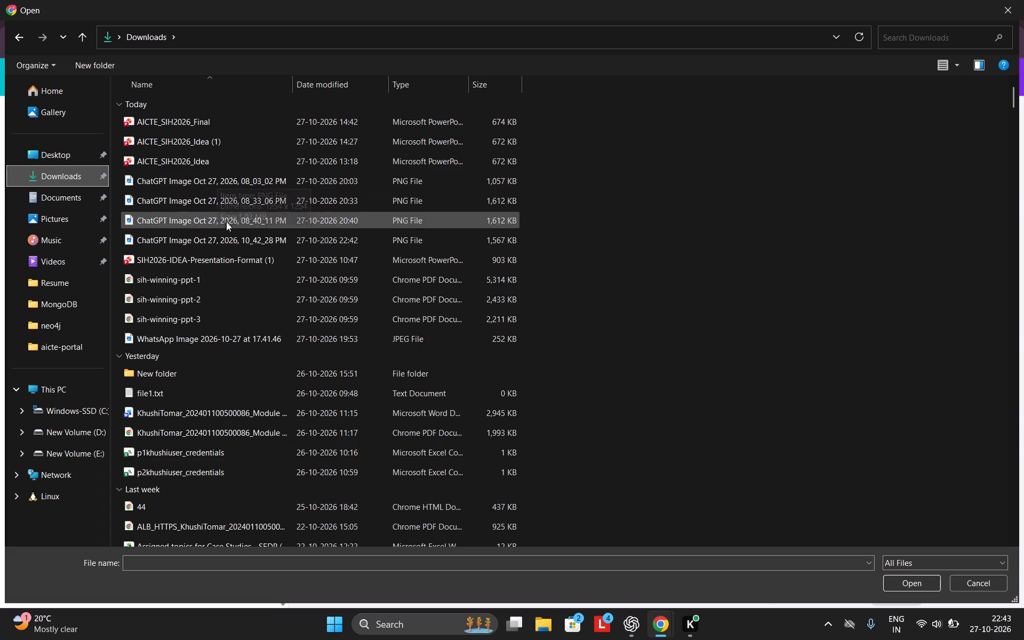
pyautogui.click(229, 237)
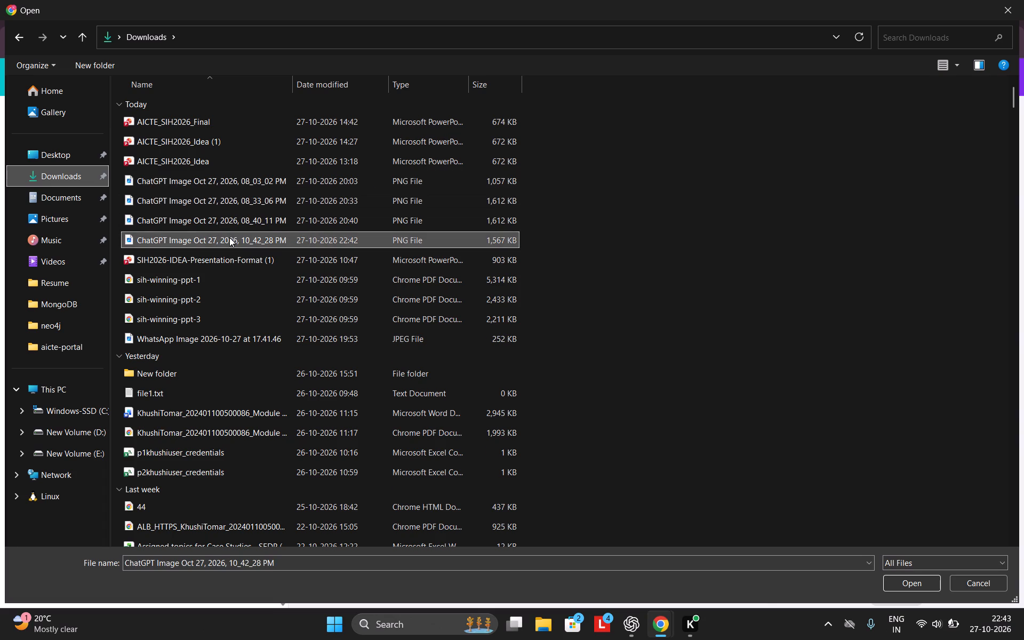
pyautogui.click(890, 587)
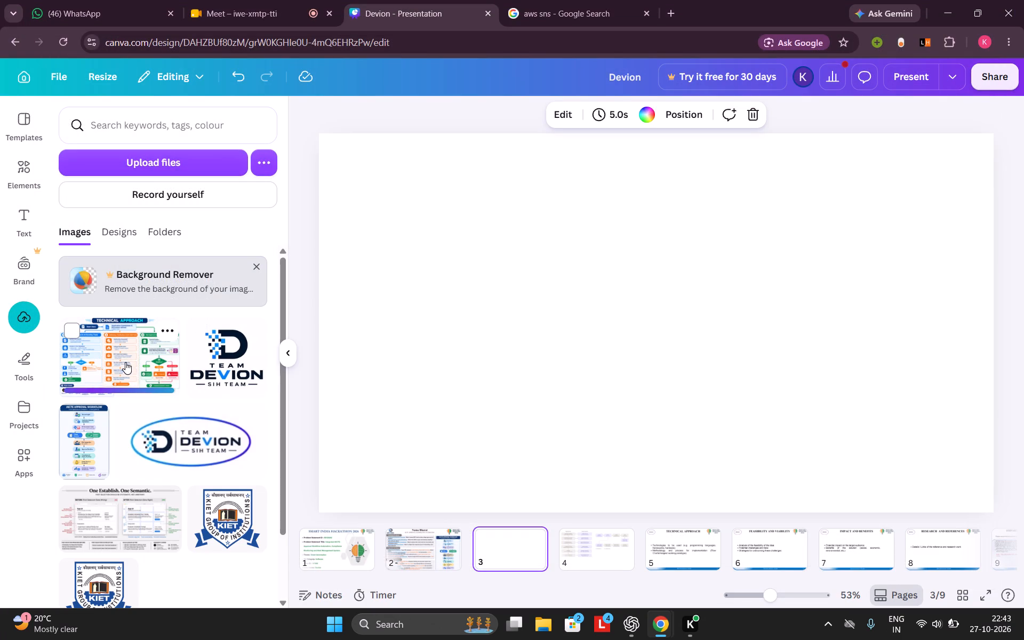
pyautogui.click(125, 362)
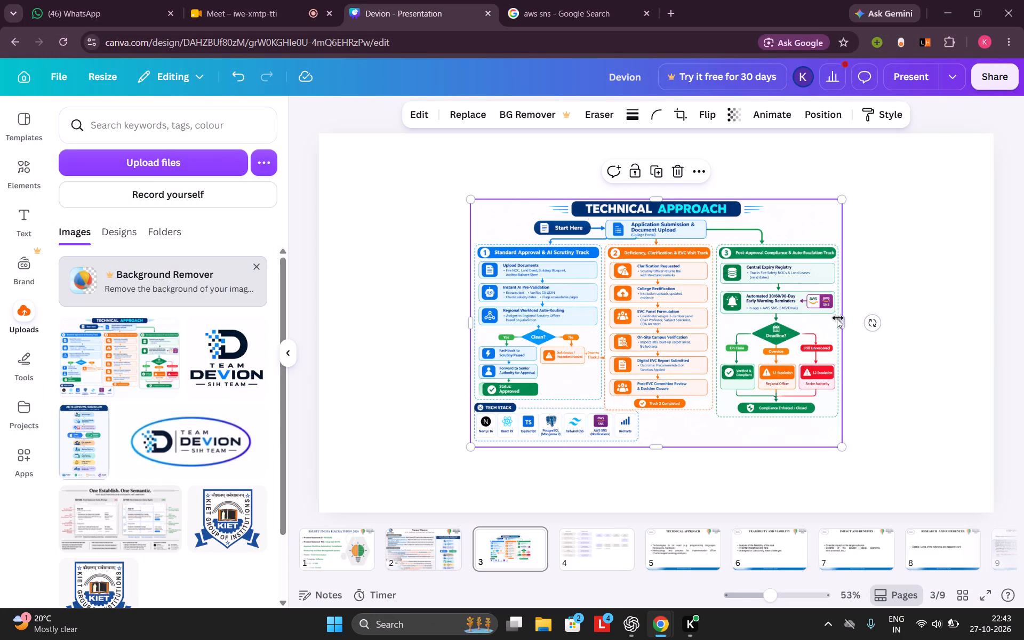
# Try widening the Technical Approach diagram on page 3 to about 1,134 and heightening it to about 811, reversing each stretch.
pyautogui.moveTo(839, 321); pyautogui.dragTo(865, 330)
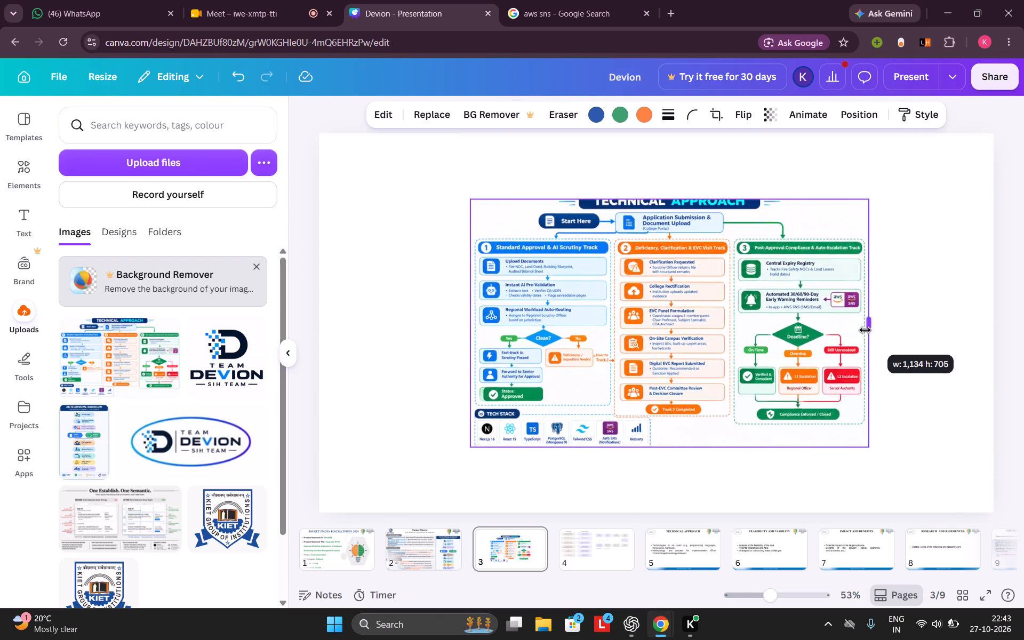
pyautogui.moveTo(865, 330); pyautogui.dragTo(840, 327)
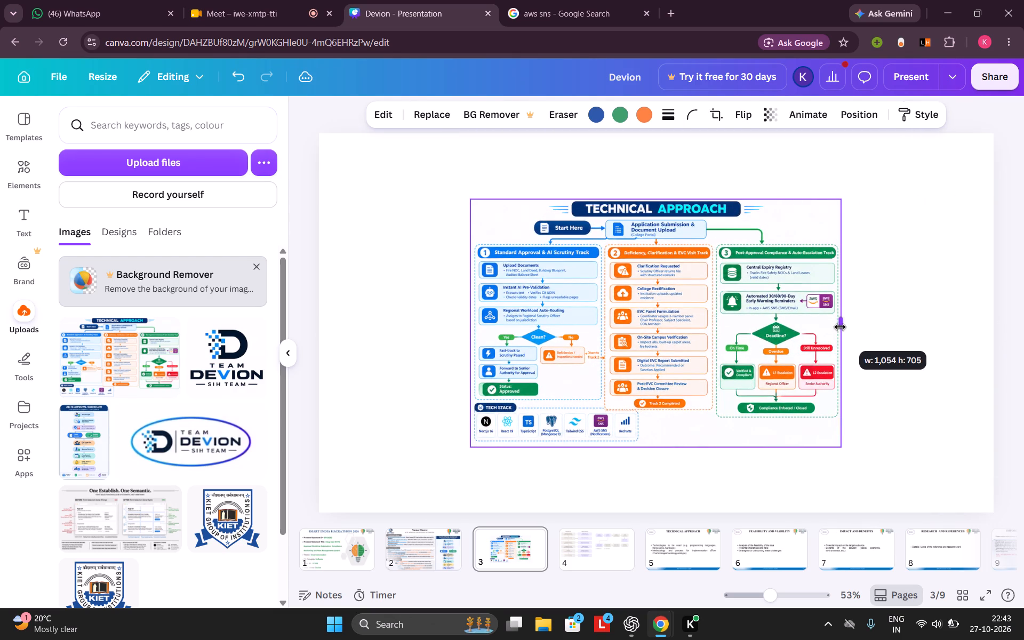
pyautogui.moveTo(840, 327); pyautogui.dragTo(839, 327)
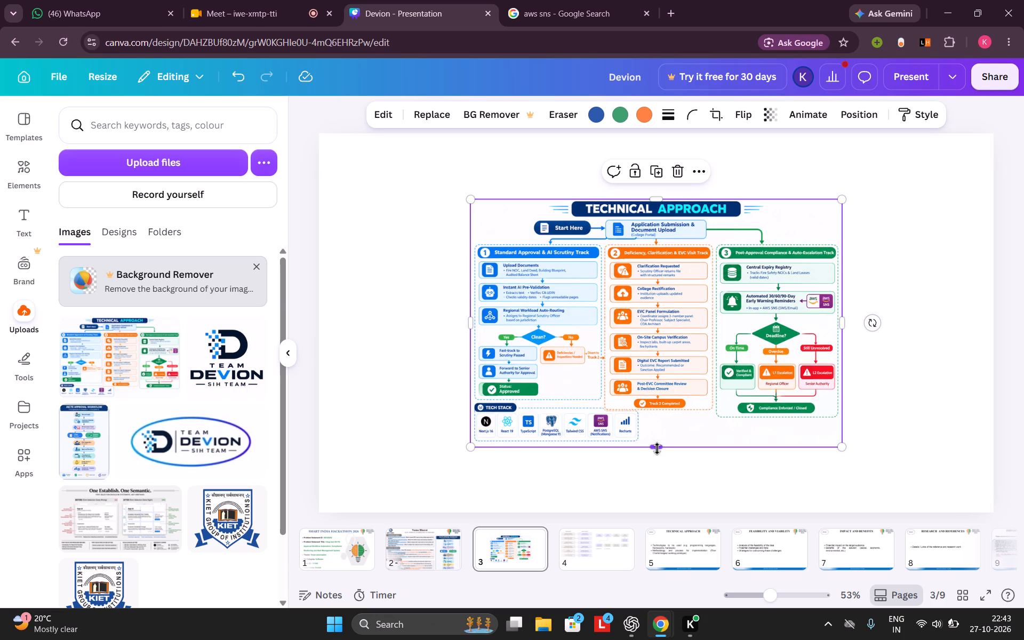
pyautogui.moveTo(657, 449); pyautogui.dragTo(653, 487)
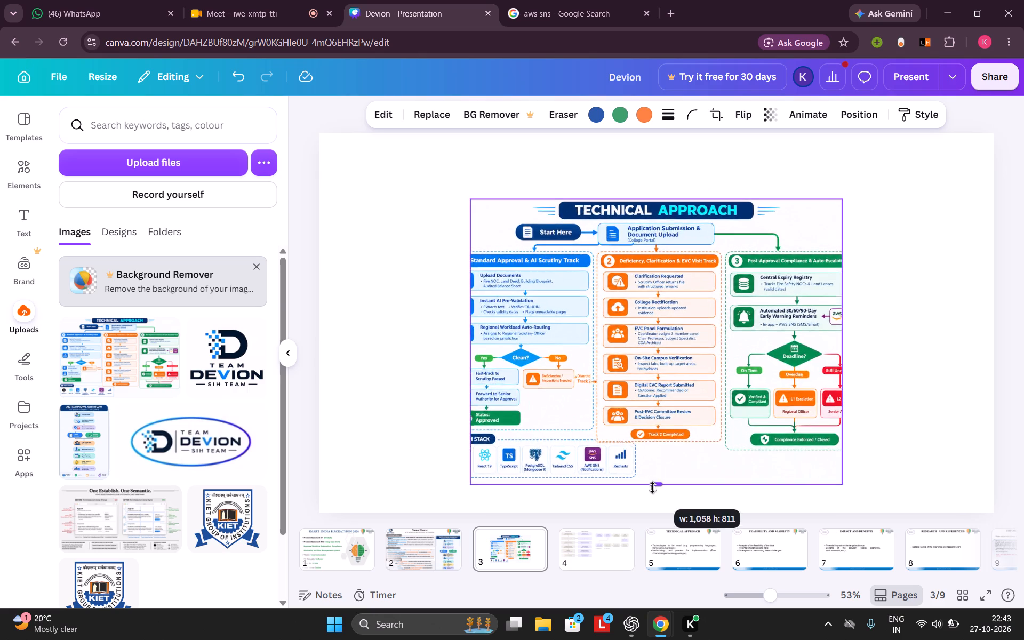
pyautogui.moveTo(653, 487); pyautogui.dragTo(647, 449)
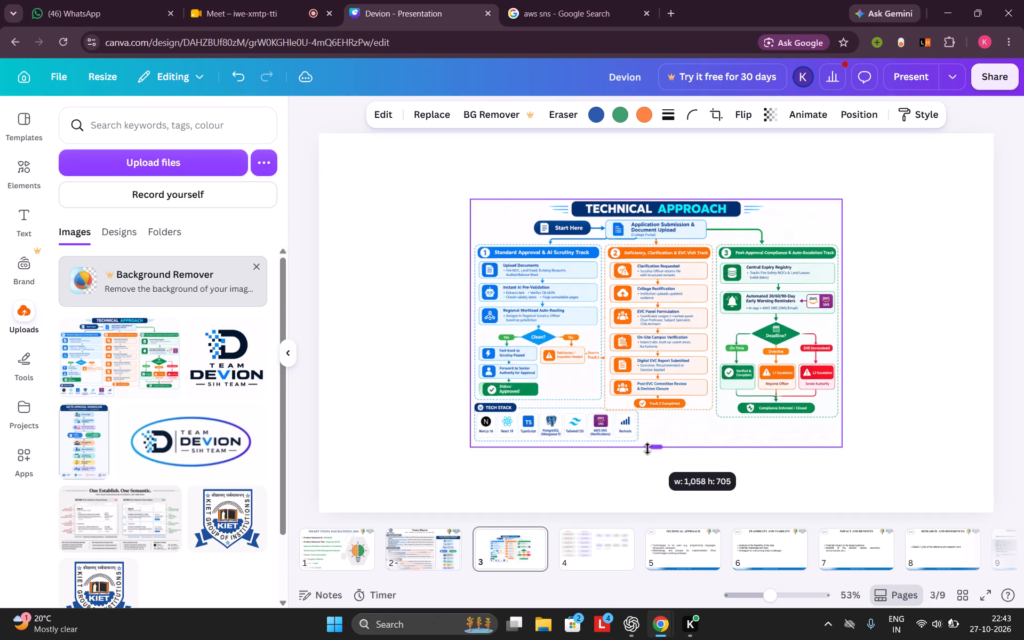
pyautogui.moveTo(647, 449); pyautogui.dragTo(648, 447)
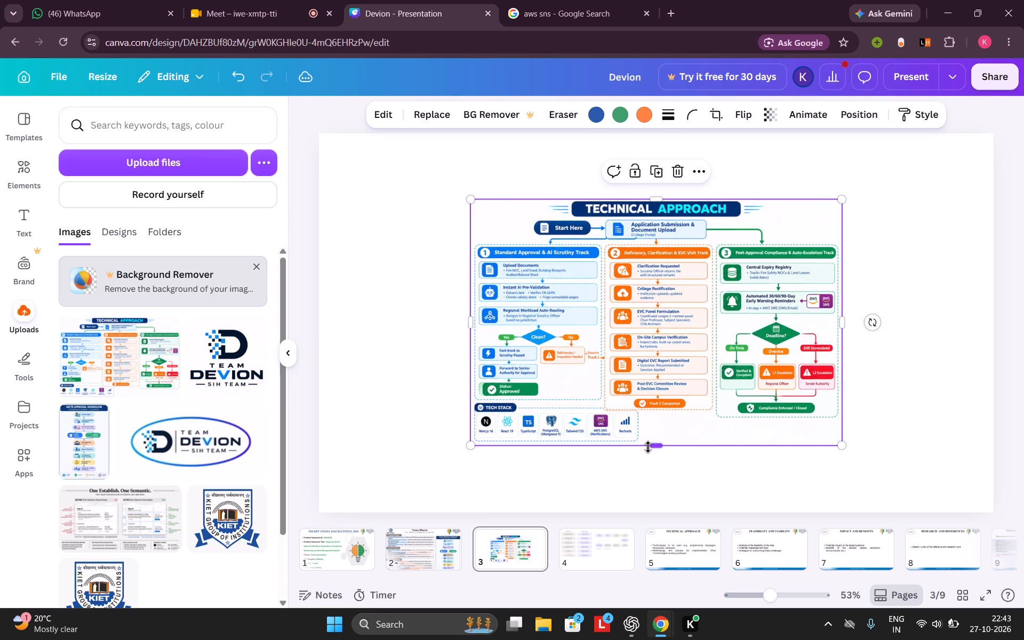
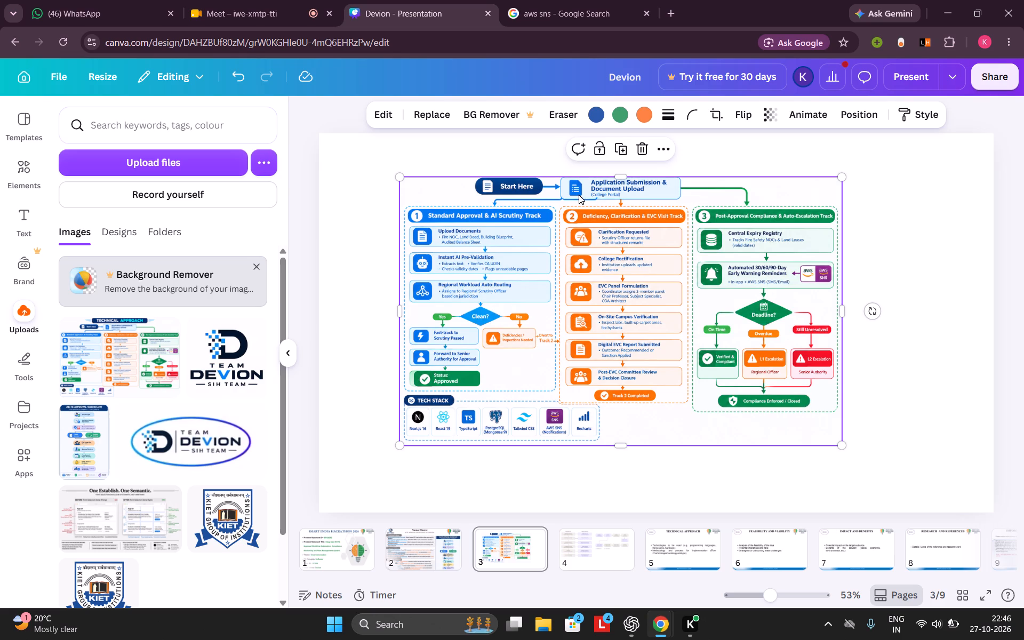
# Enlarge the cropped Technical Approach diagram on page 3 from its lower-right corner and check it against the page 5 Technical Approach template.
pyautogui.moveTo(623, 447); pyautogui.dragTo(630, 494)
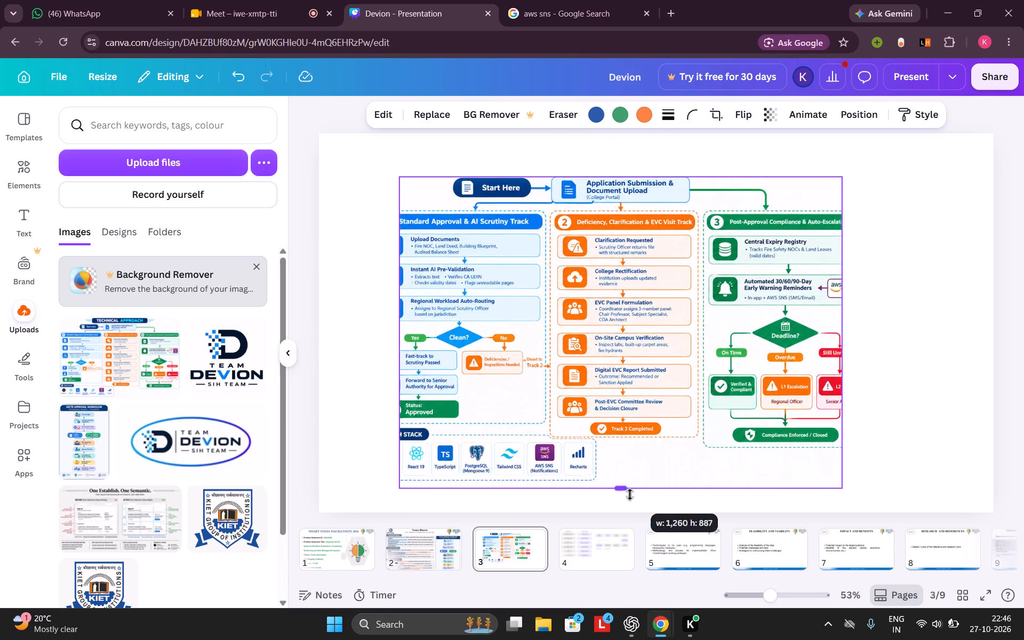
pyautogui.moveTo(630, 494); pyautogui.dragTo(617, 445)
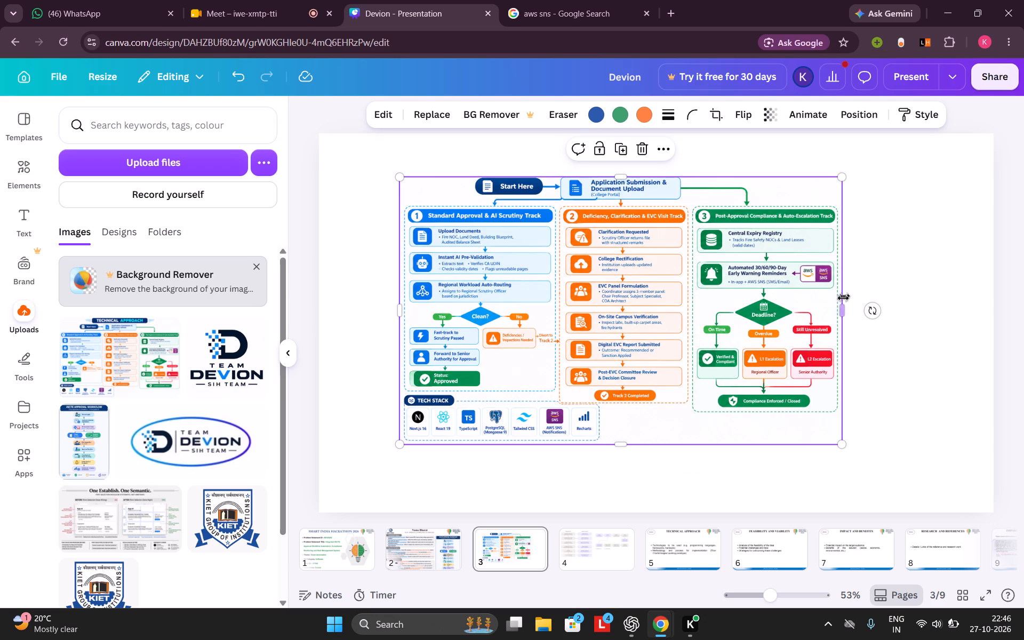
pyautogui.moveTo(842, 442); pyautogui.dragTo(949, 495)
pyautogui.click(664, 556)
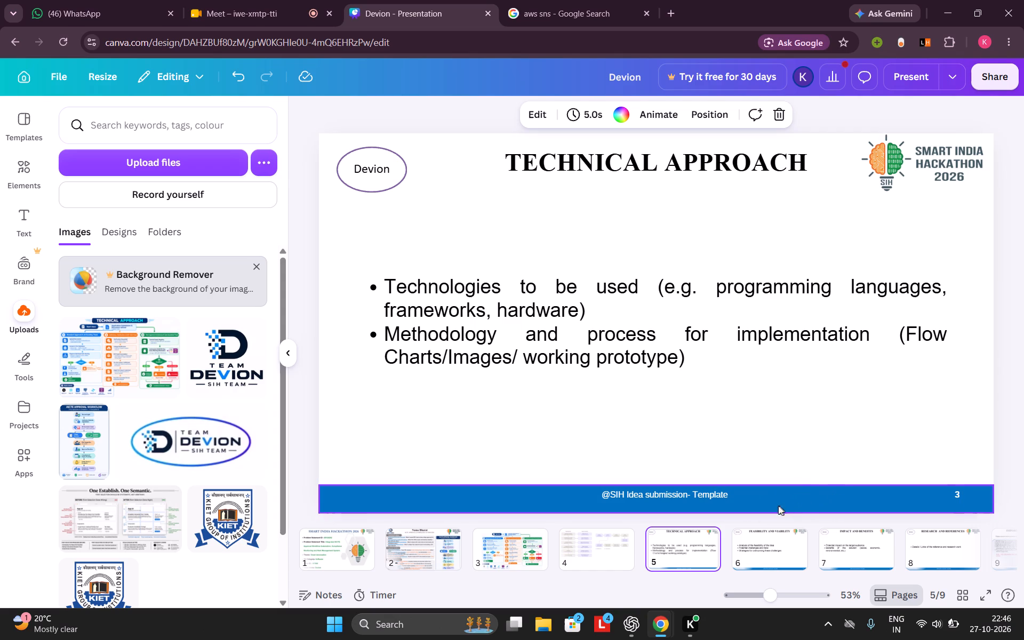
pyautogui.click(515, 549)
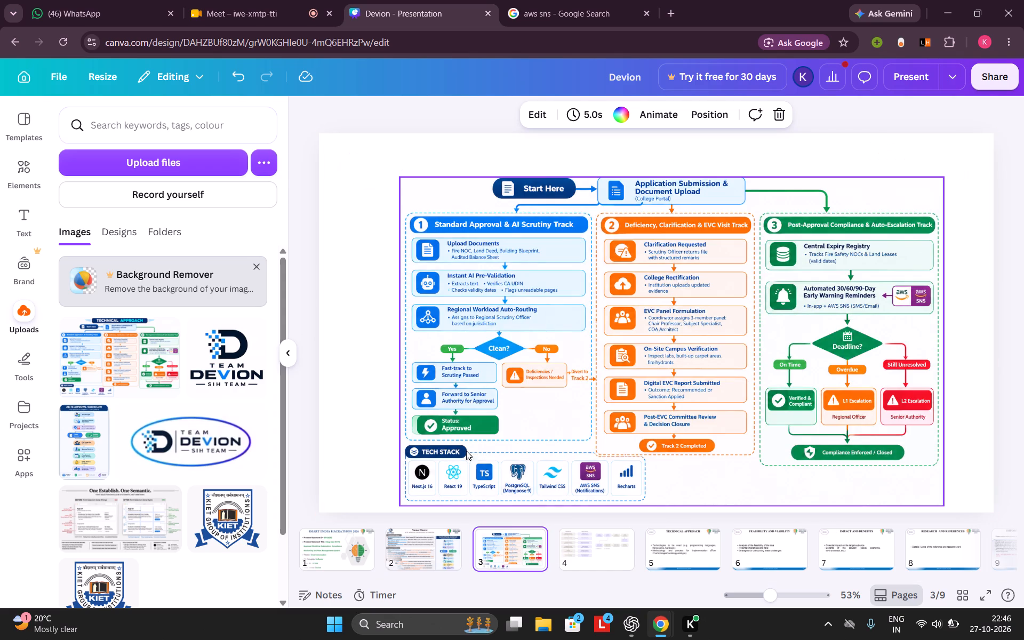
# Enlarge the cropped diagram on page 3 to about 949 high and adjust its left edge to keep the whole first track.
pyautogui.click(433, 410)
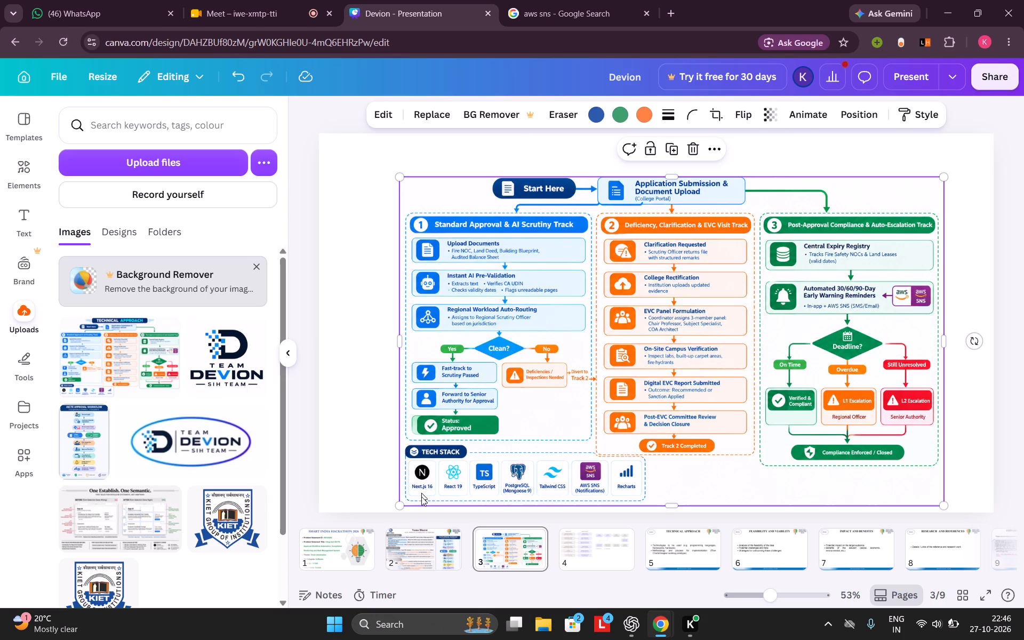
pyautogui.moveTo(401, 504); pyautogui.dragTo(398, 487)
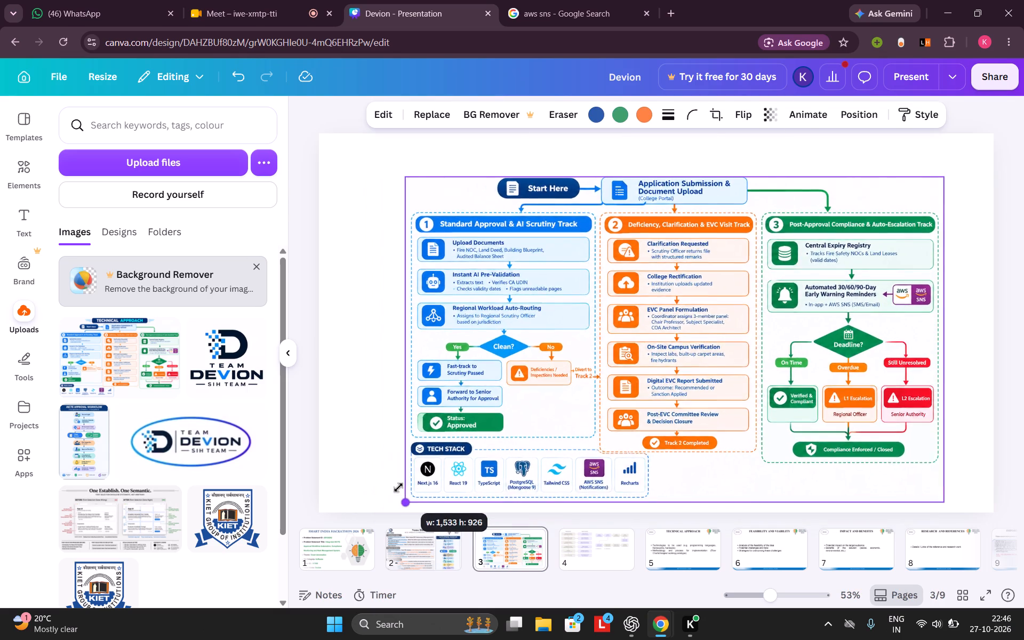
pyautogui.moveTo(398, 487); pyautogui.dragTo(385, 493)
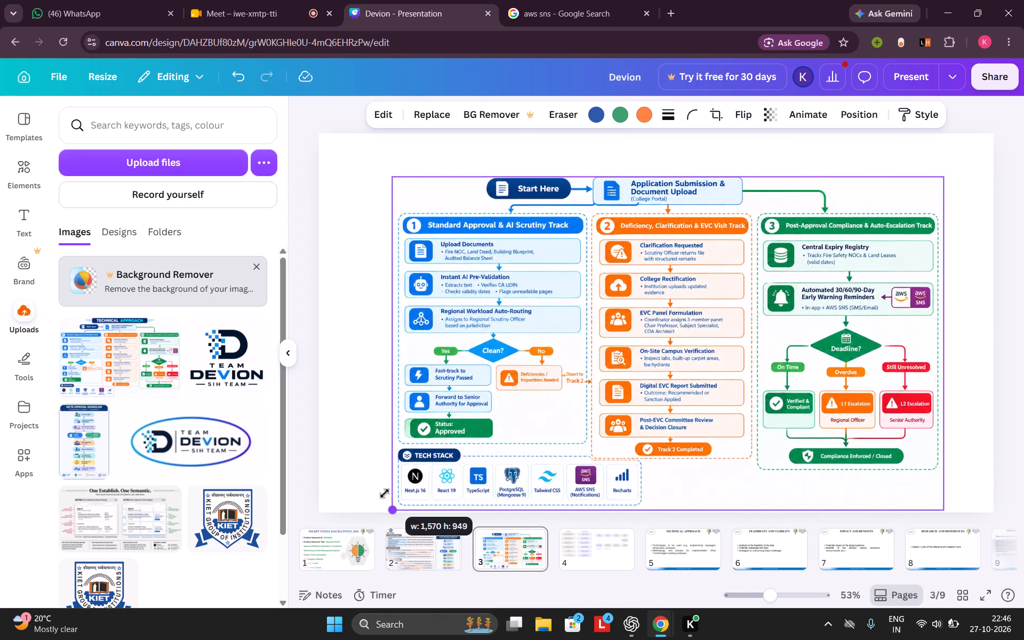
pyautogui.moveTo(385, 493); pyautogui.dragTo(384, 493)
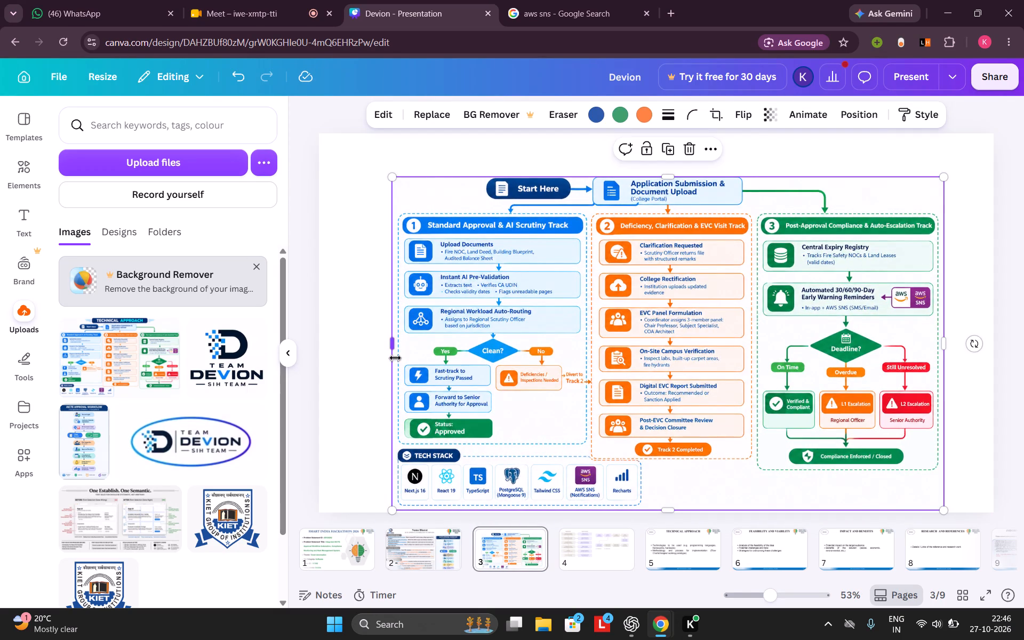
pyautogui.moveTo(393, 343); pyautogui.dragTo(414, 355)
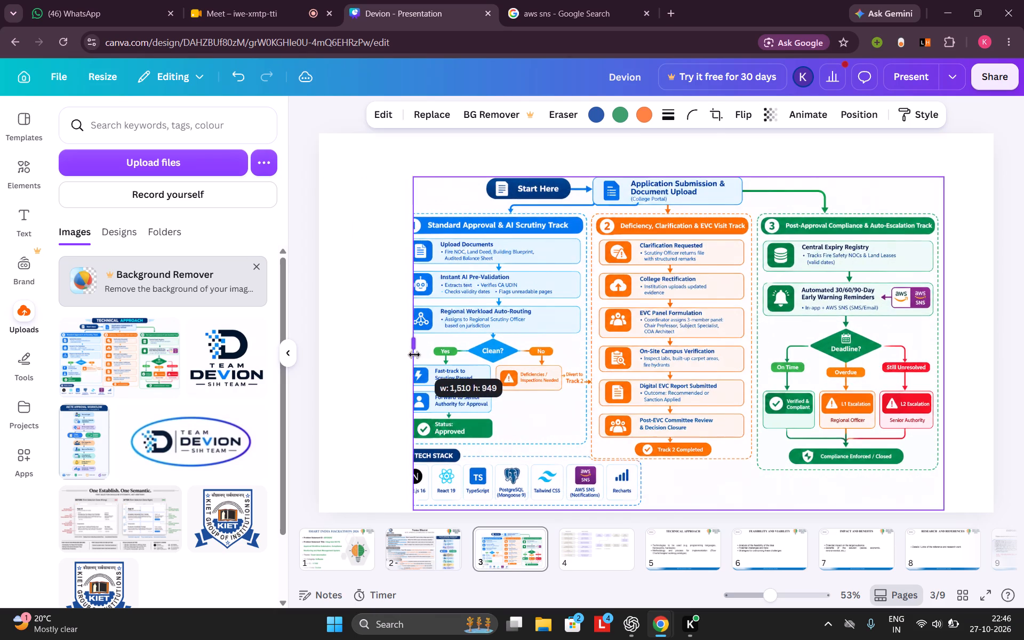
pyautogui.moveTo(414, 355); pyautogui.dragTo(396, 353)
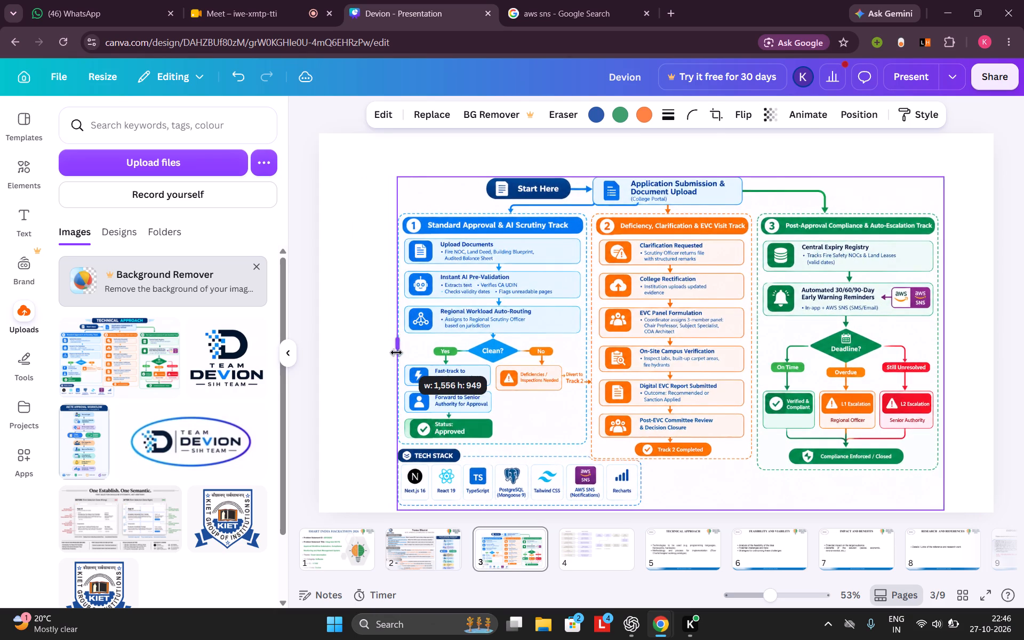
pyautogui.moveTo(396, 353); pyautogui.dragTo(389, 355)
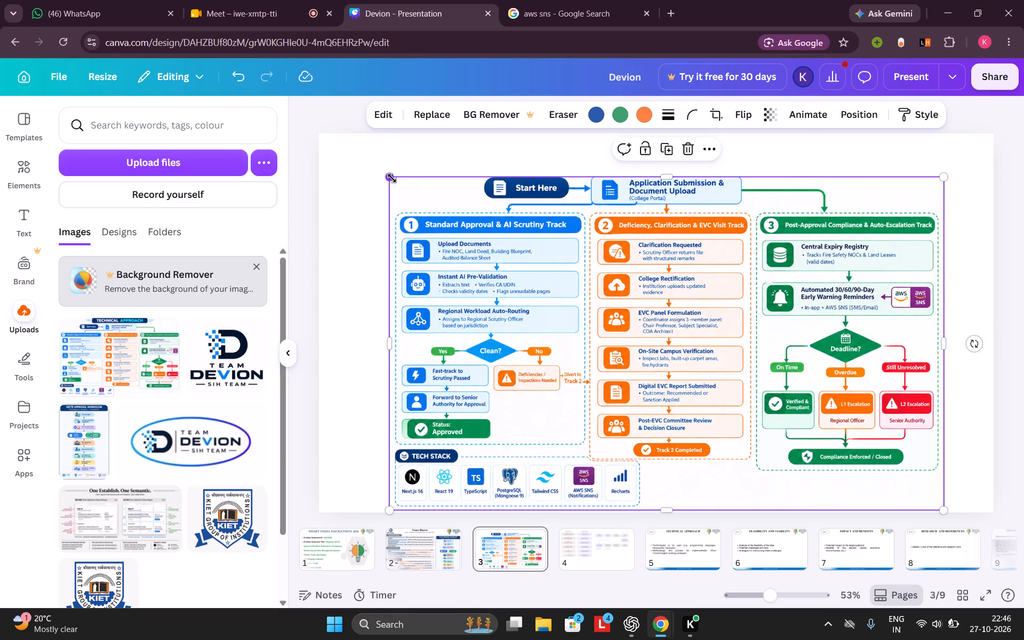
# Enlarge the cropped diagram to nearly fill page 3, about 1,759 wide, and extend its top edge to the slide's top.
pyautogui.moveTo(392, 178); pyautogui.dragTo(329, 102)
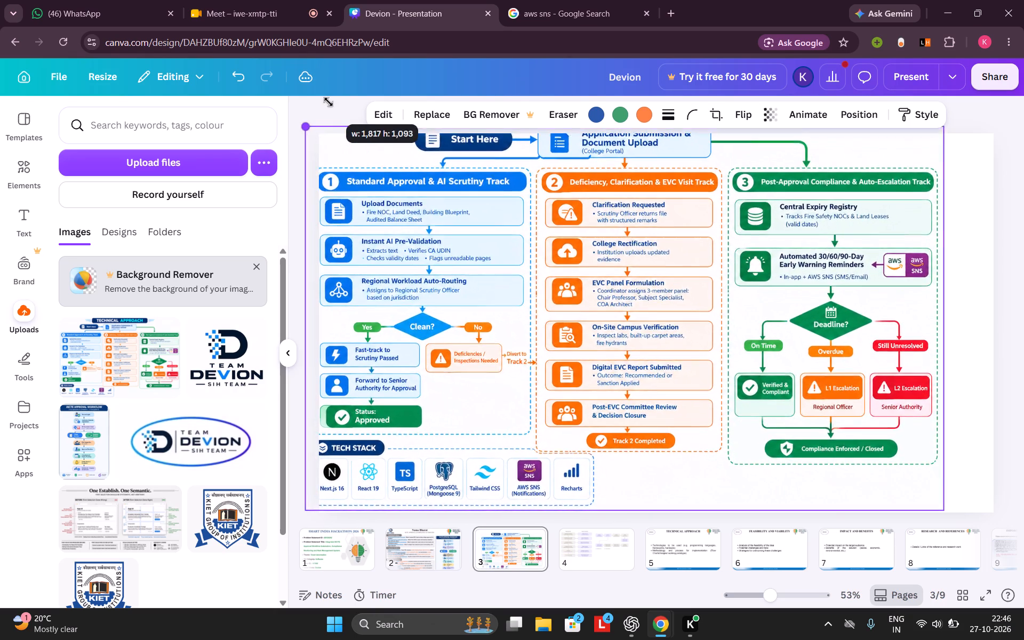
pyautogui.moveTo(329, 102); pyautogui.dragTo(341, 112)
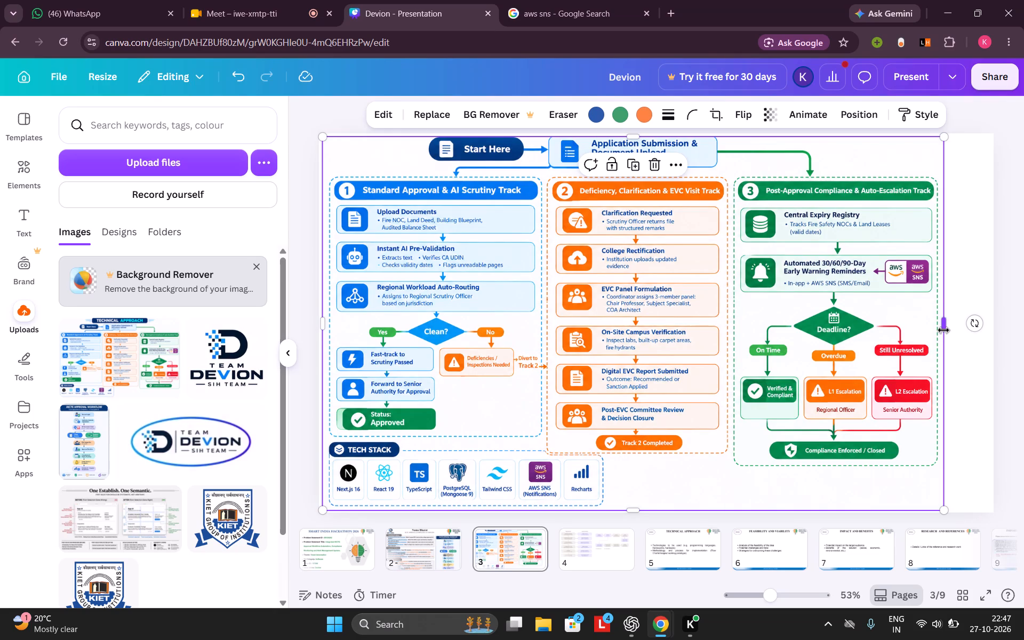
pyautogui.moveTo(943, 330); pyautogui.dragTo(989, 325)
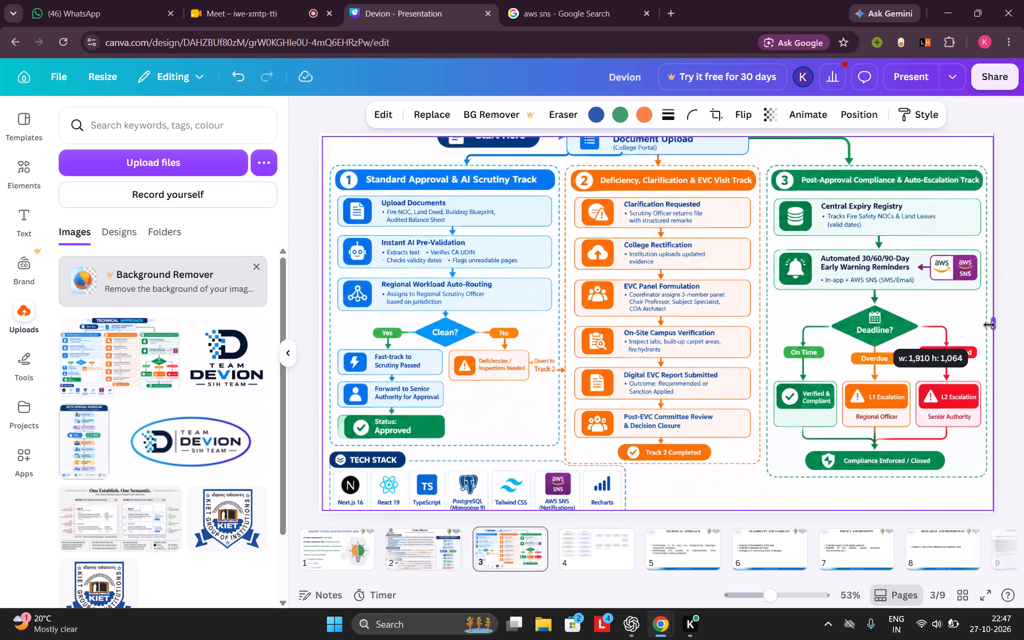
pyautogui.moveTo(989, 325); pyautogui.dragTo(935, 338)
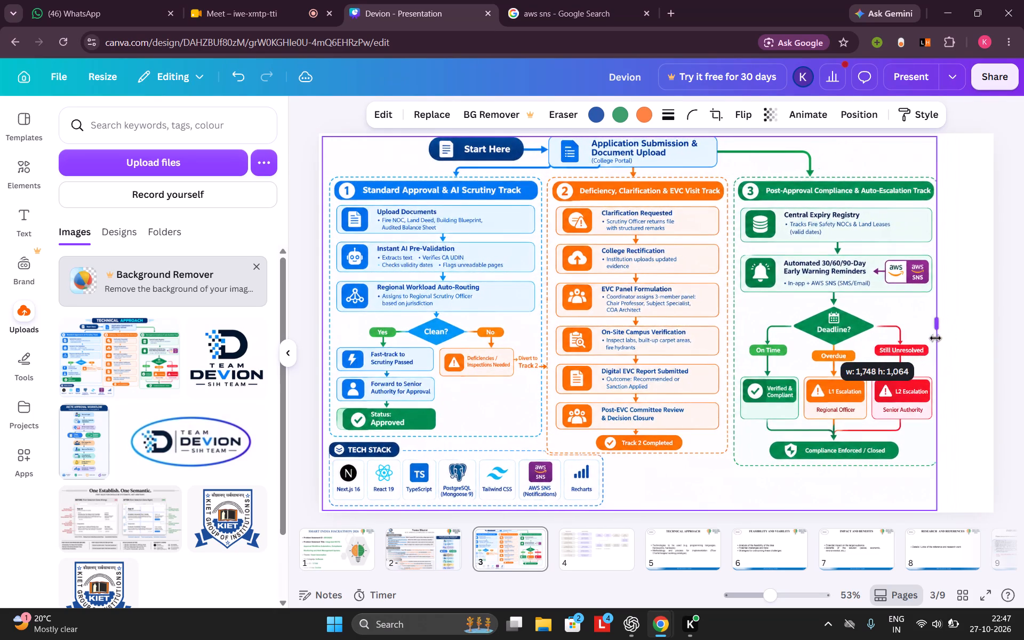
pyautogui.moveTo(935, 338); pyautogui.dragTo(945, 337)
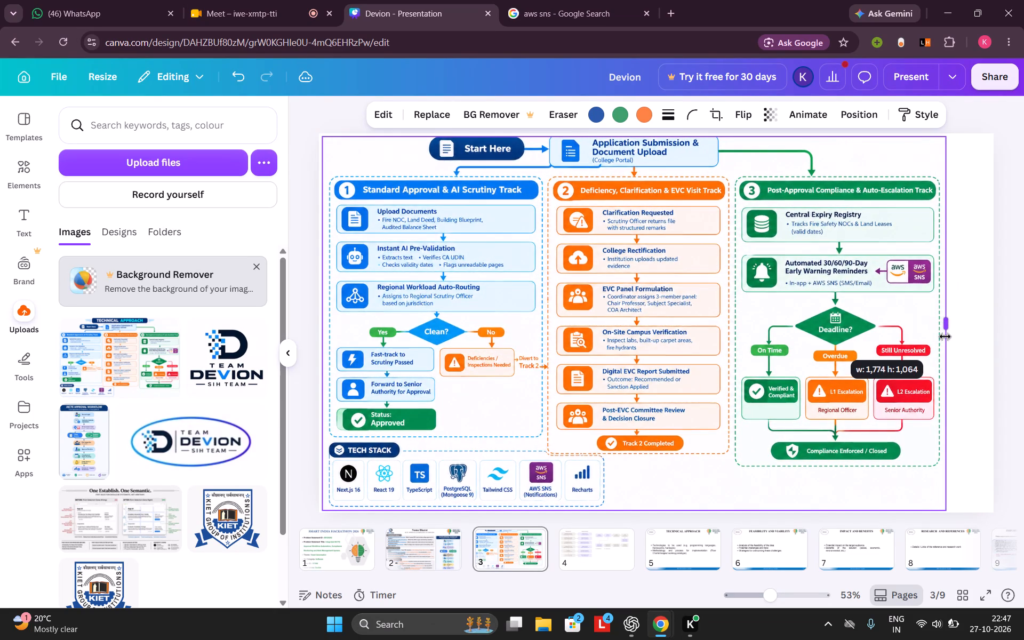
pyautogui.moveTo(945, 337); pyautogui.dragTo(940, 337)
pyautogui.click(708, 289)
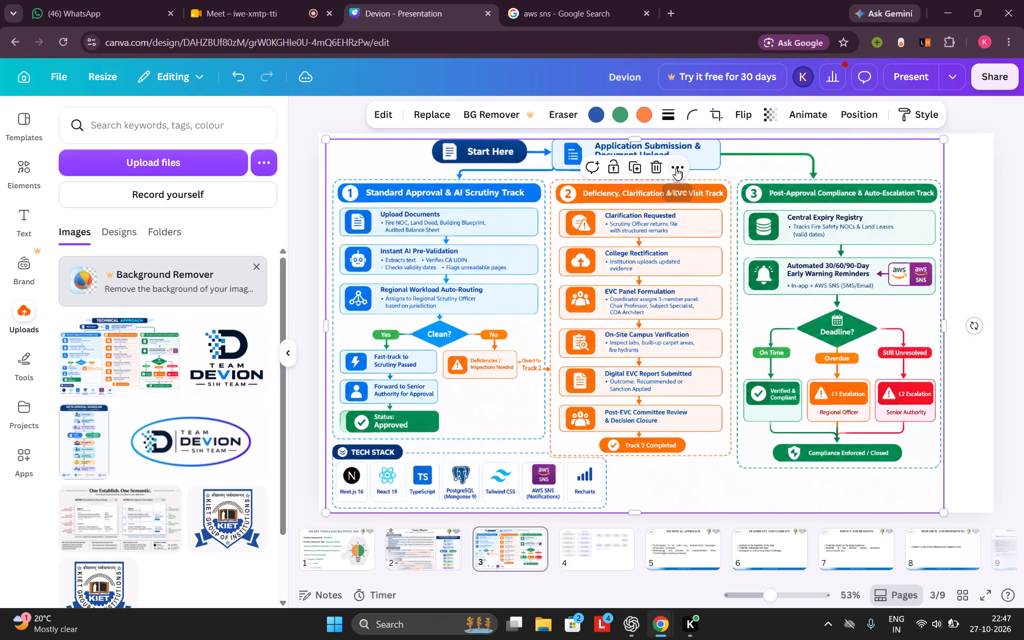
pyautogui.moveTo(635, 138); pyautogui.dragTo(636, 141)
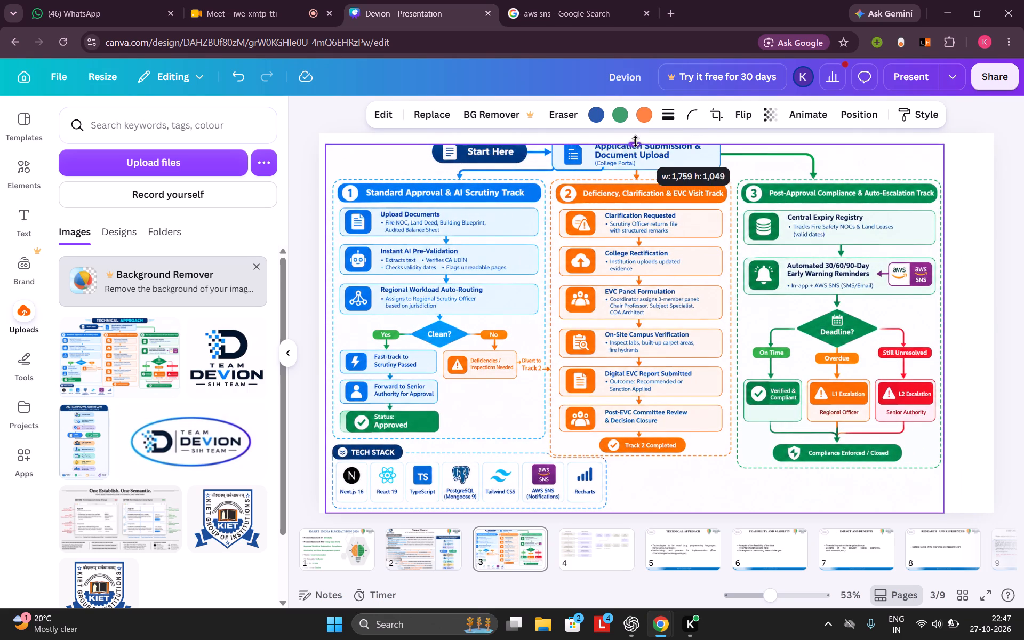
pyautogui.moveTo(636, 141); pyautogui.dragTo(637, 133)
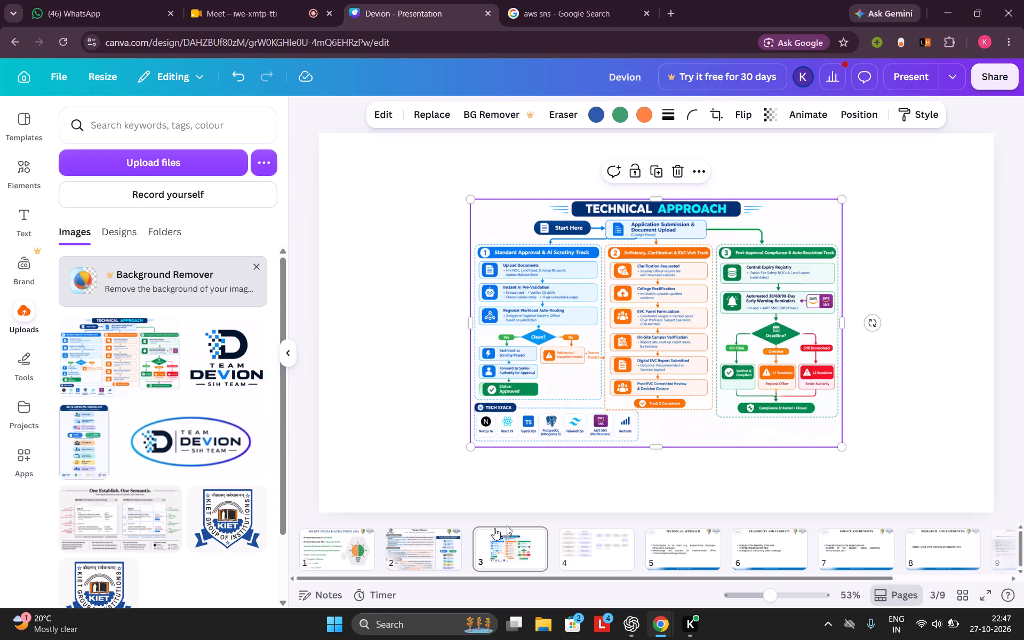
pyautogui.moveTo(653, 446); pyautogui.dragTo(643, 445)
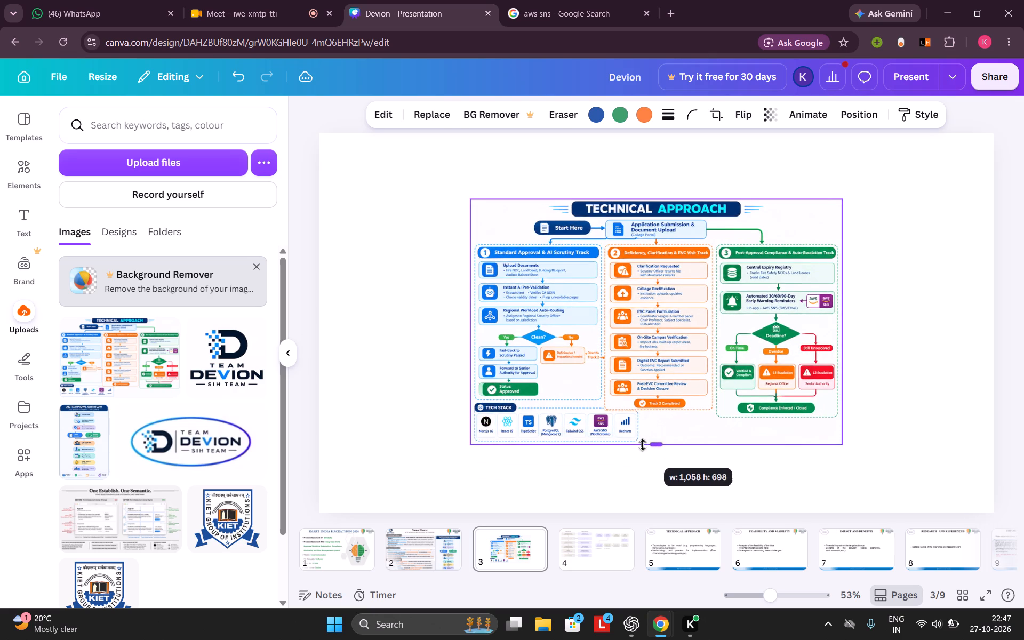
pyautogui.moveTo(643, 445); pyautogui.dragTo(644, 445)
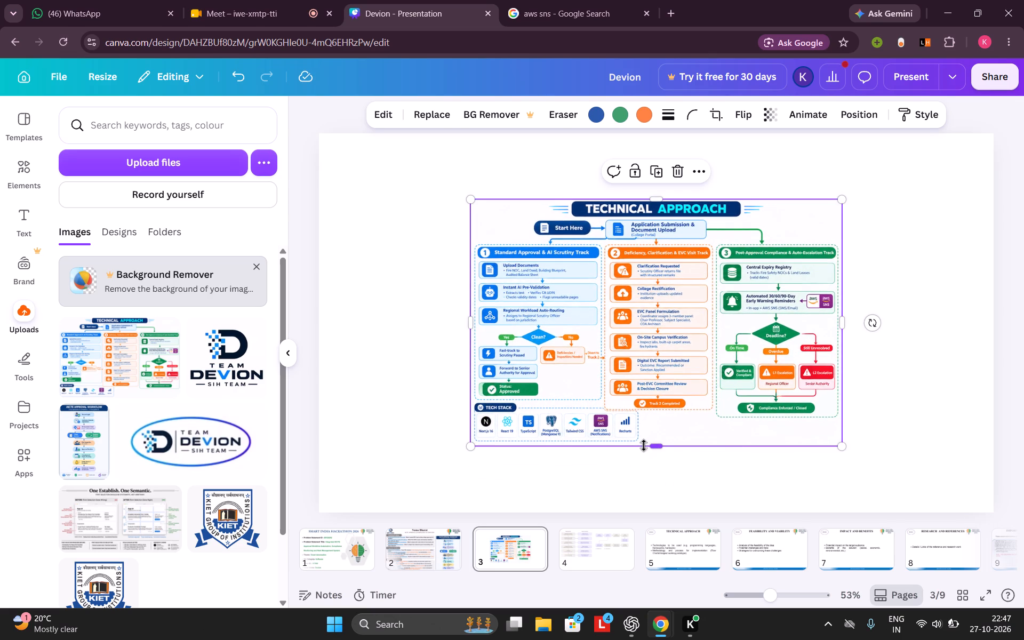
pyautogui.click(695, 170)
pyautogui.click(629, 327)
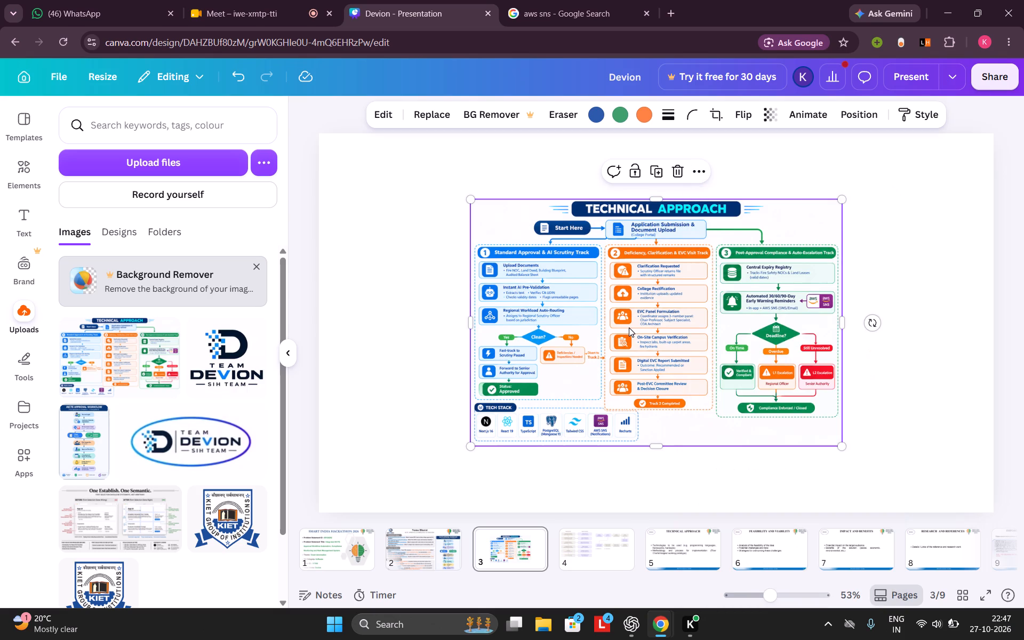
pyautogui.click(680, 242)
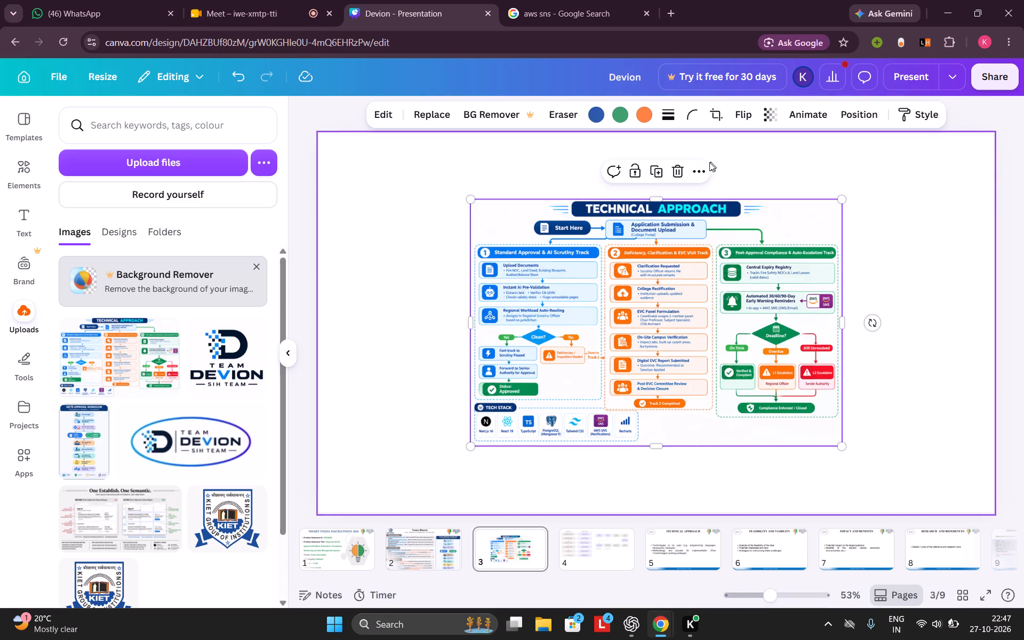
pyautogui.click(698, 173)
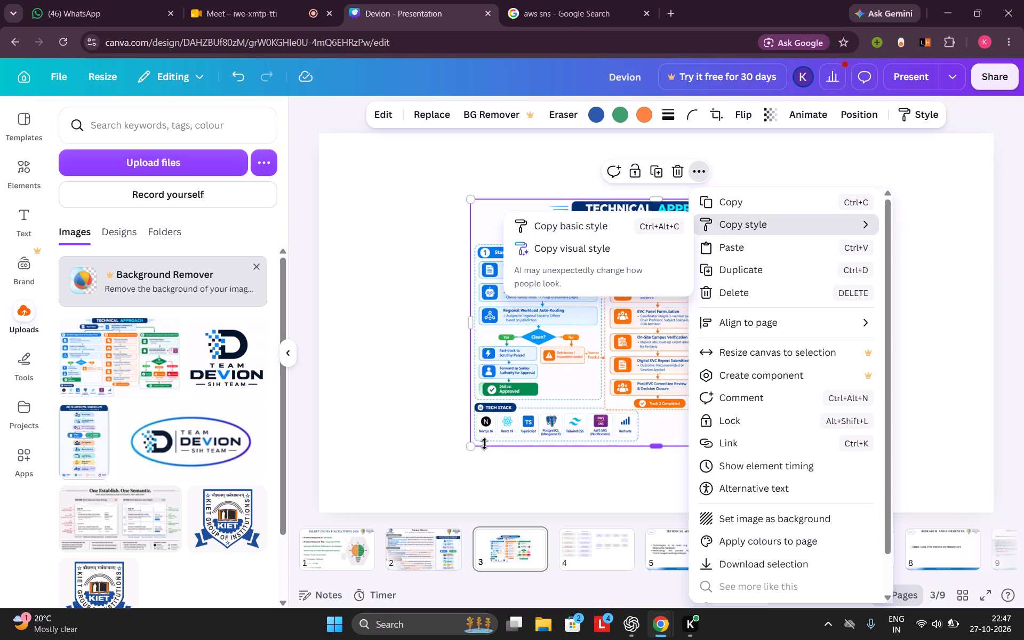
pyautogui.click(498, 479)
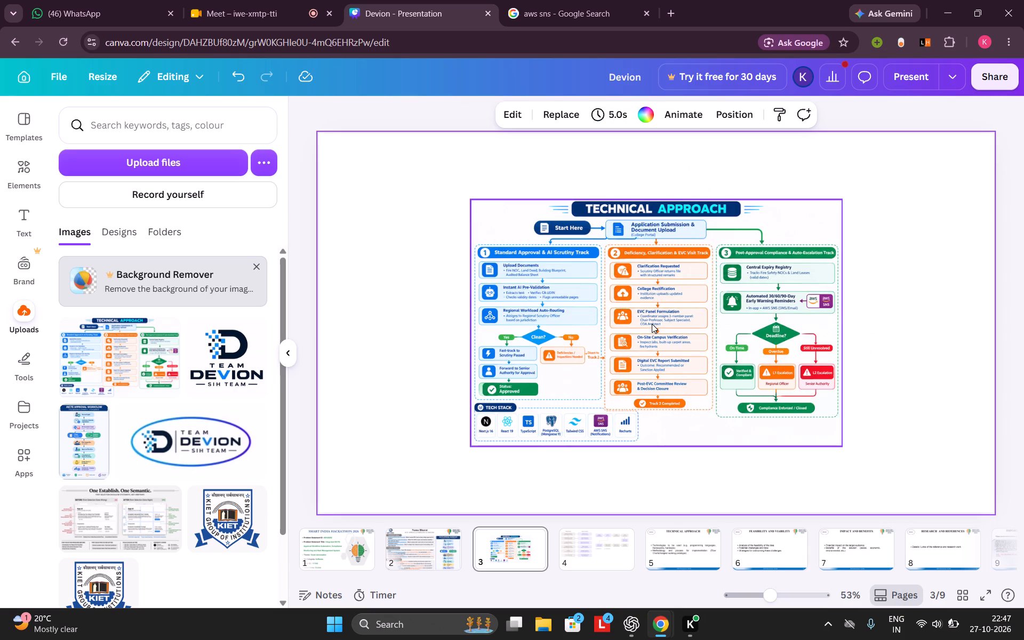
# Move the full Technical Approach diagram to page 3's lower-left corner and enlarge it to about 939 high.
pyautogui.moveTo(652, 324); pyautogui.dragTo(501, 388)
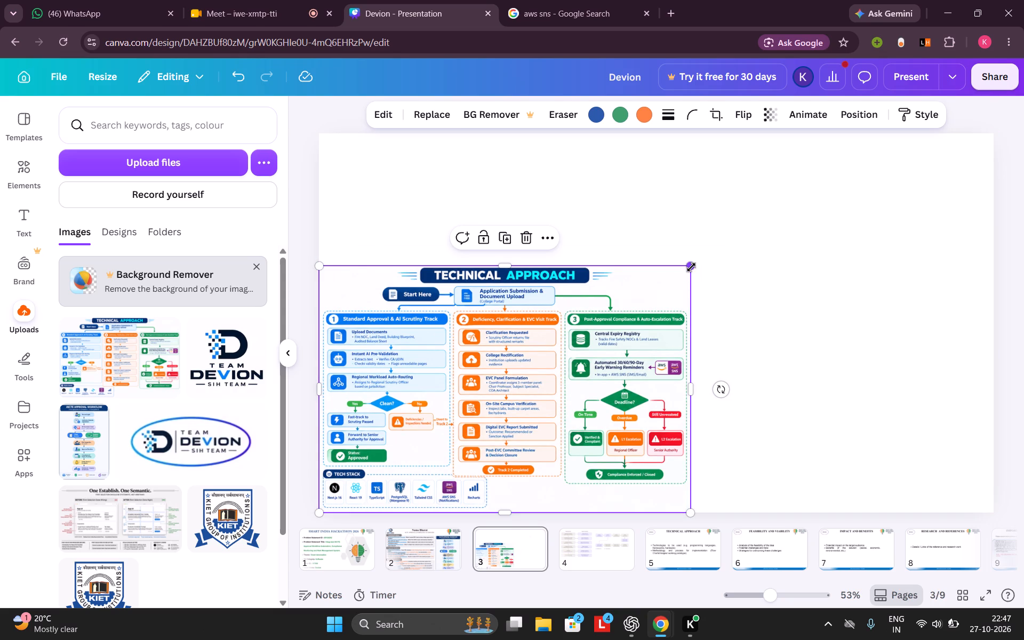
pyautogui.moveTo(691, 267); pyautogui.dragTo(861, 229)
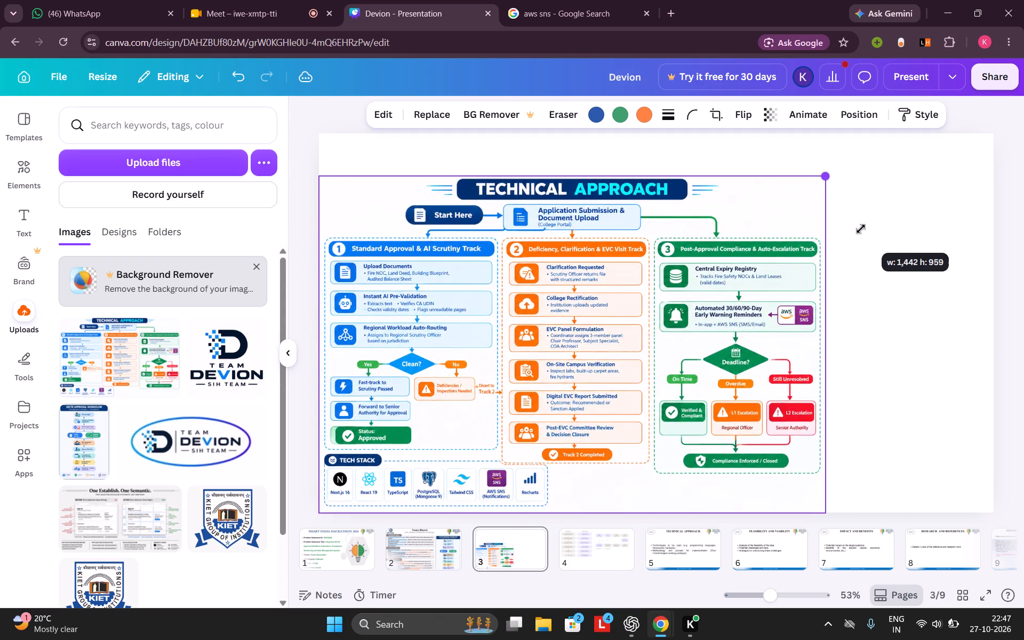
pyautogui.moveTo(861, 229); pyautogui.dragTo(847, 233)
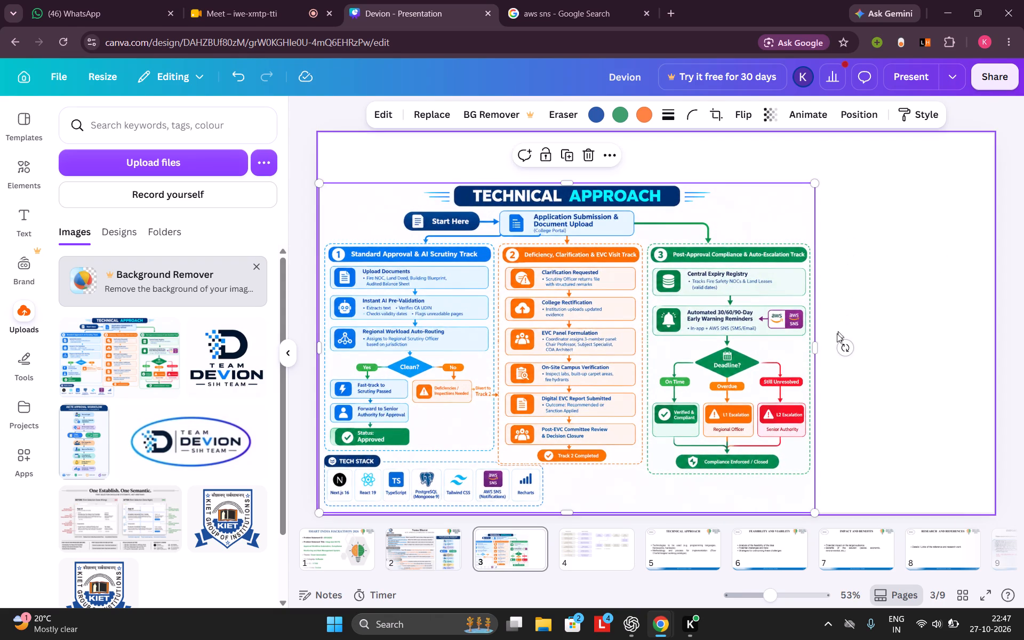
# Trim the diagram's right edge slightly and move the image toward the middle of page 3.
pyautogui.moveTo(814, 349); pyautogui.dragTo(829, 343)
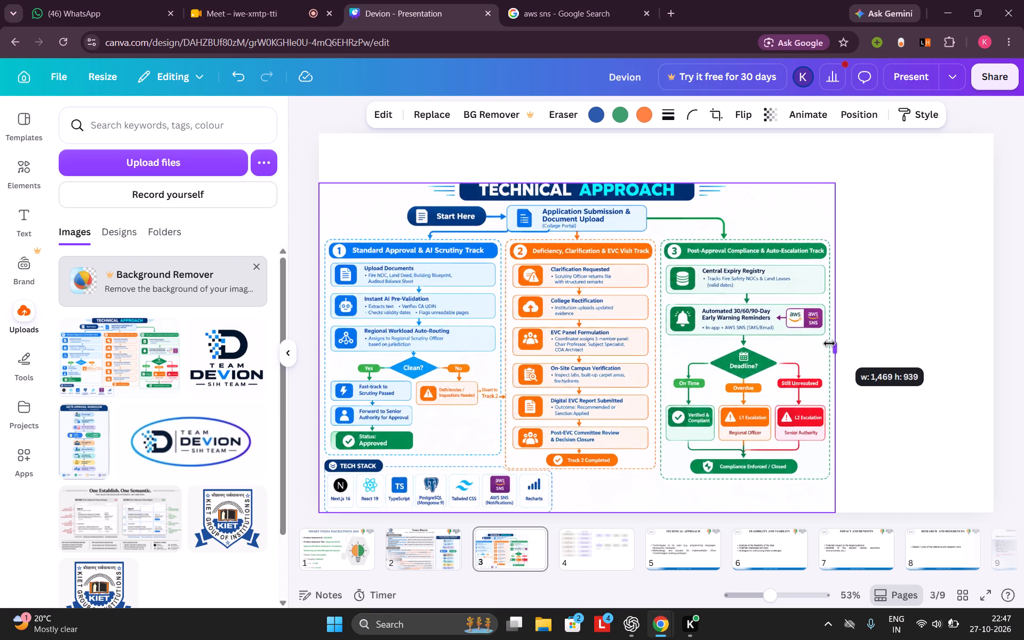
pyautogui.moveTo(829, 343); pyautogui.dragTo(804, 345)
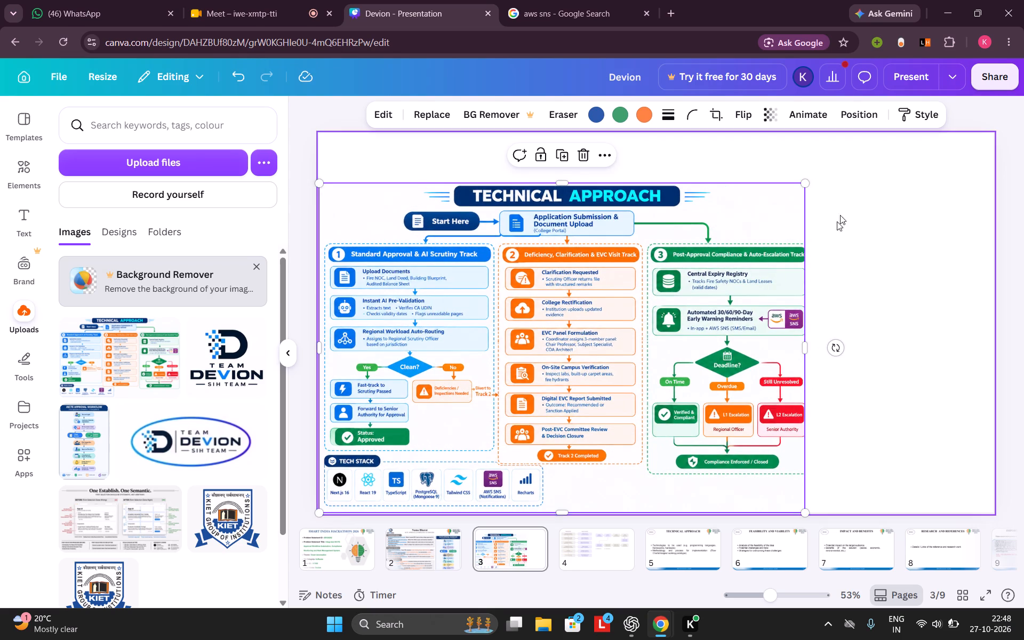
pyautogui.moveTo(718, 298); pyautogui.dragTo(764, 274)
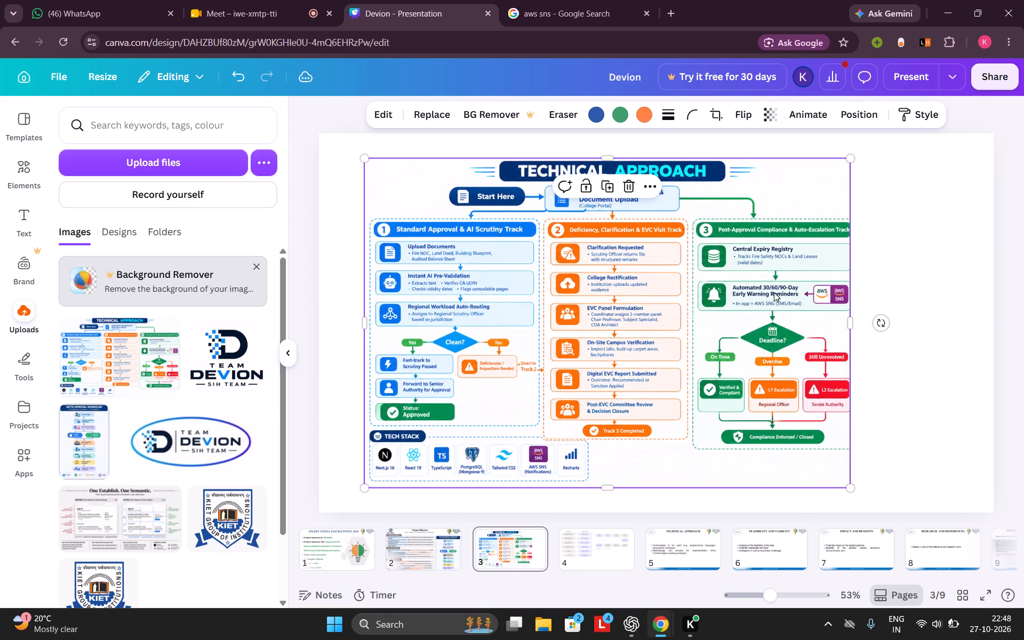
# Enlarge the Technical Approach diagram on page 3 to about 1,487 wide and align it with the slide's lower-left corner.
pyautogui.moveTo(849, 486); pyautogui.dragTo(885, 479)
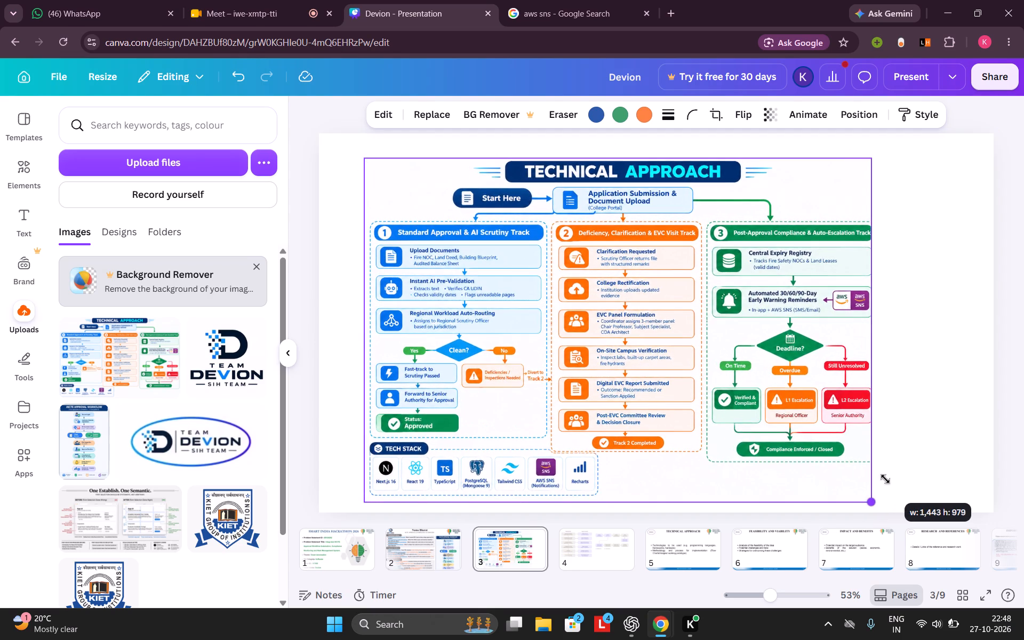
pyautogui.moveTo(885, 479); pyautogui.dragTo(899, 485)
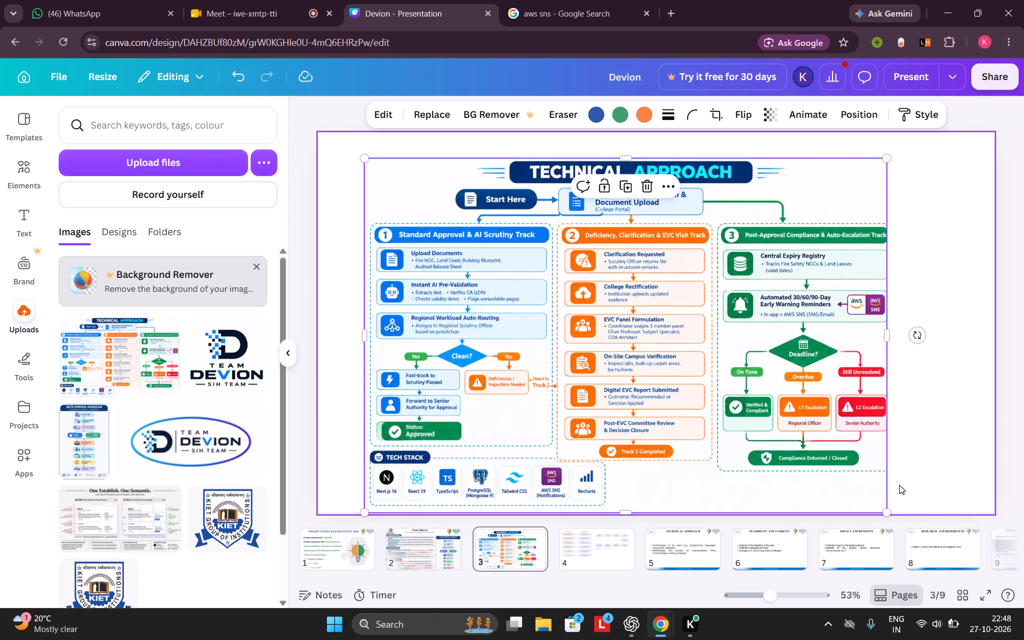
pyautogui.moveTo(646, 396); pyautogui.dragTo(603, 396)
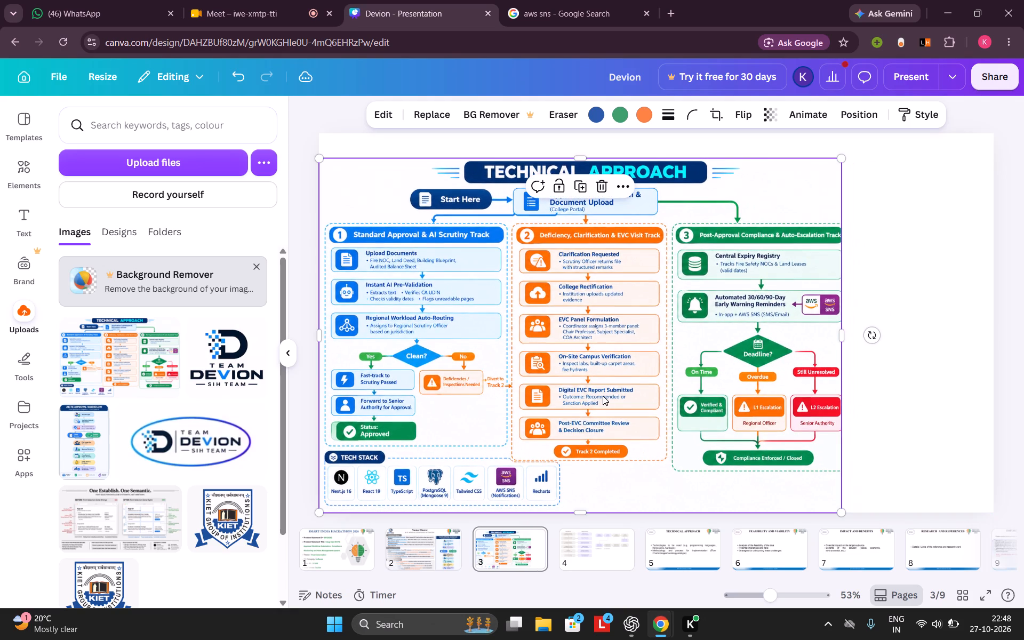
# Crop the diagram's top edge to remove the TECHNICAL APPROACH title, leaving the image about 940 high.
pyautogui.moveTo(580, 156); pyautogui.dragTo(580, 180)
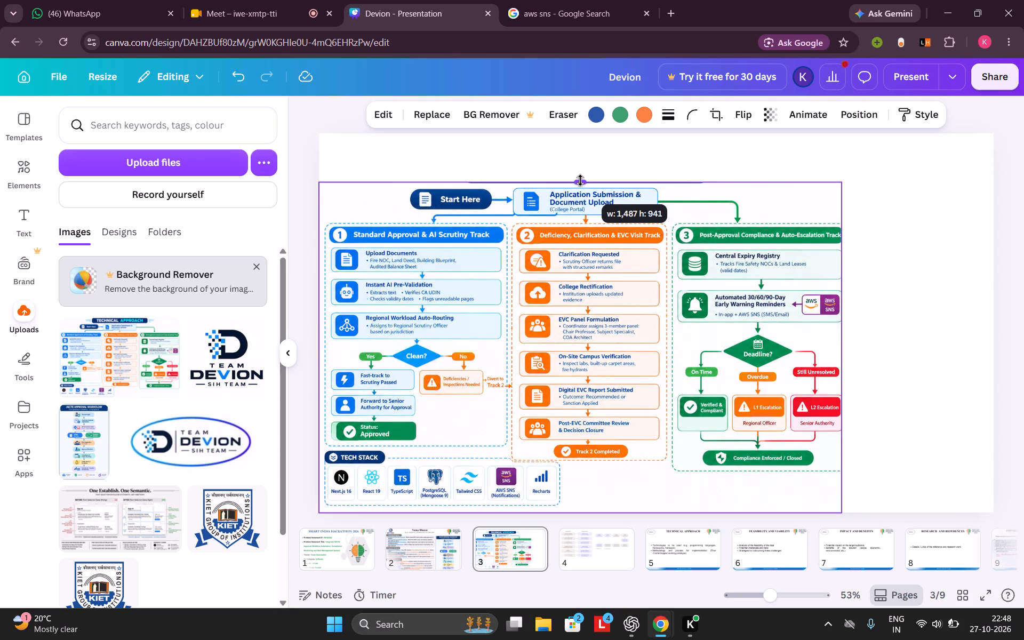
pyautogui.moveTo(580, 180); pyautogui.dragTo(581, 182)
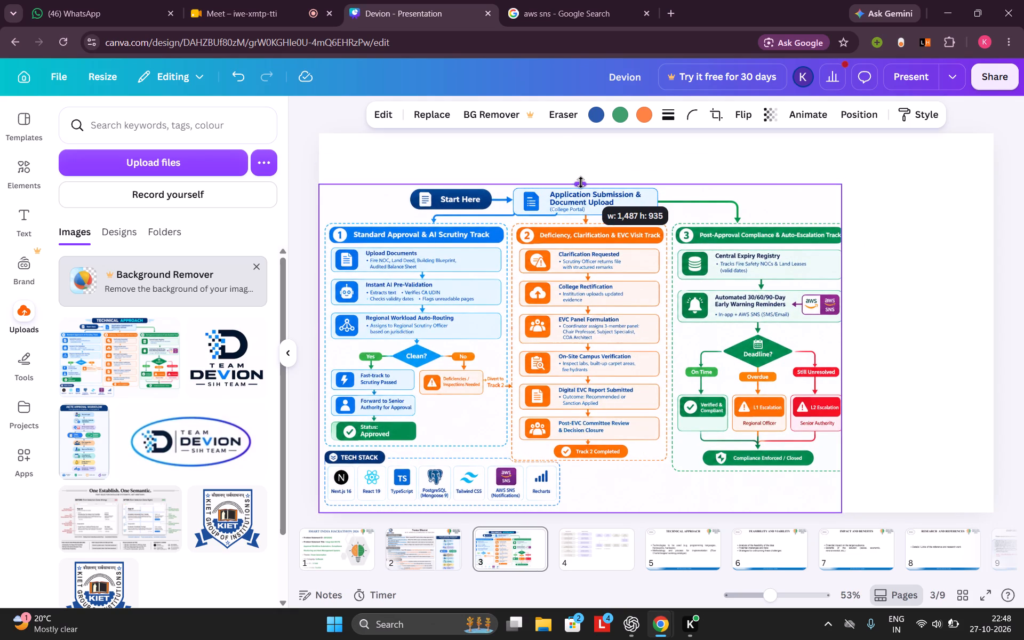
pyautogui.moveTo(581, 182); pyautogui.dragTo(581, 181)
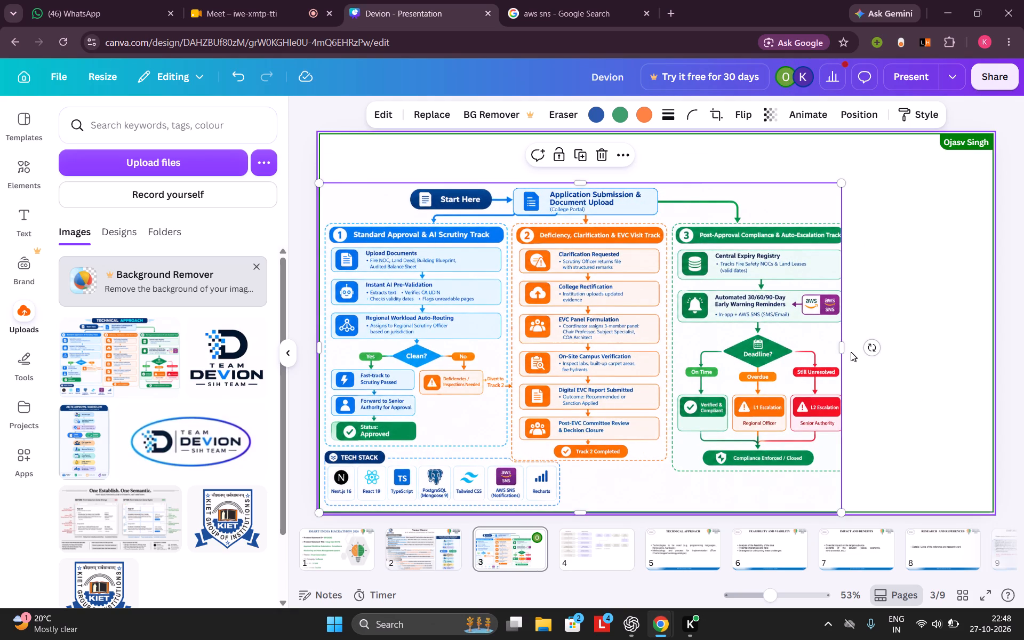
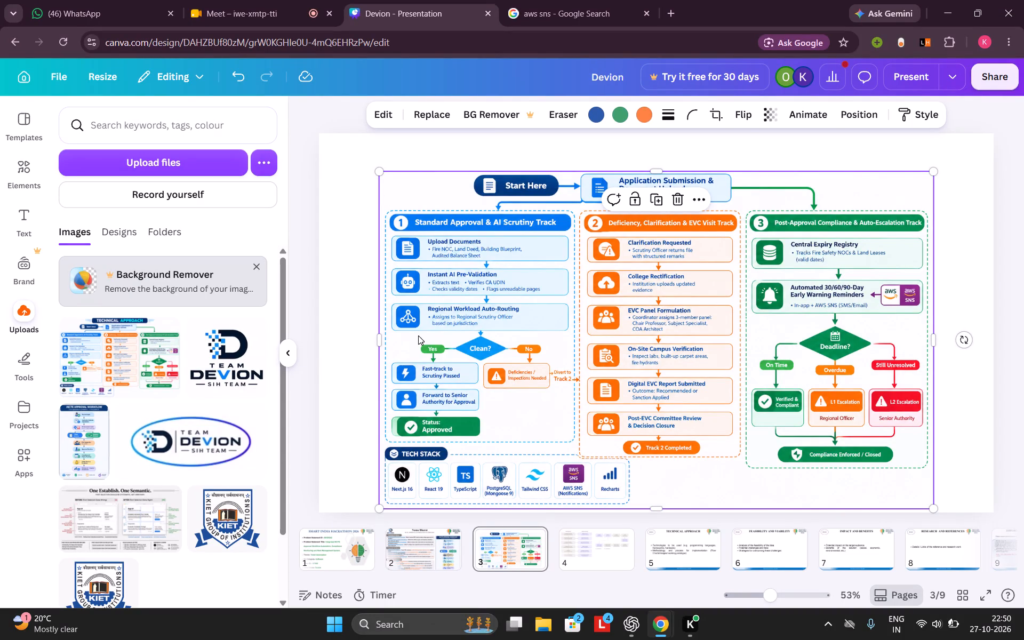
# Trim the left edge of the Technical Approach diagram on page 3 slightly, leaving it about 1,572 wide.
pyautogui.click(380, 342)
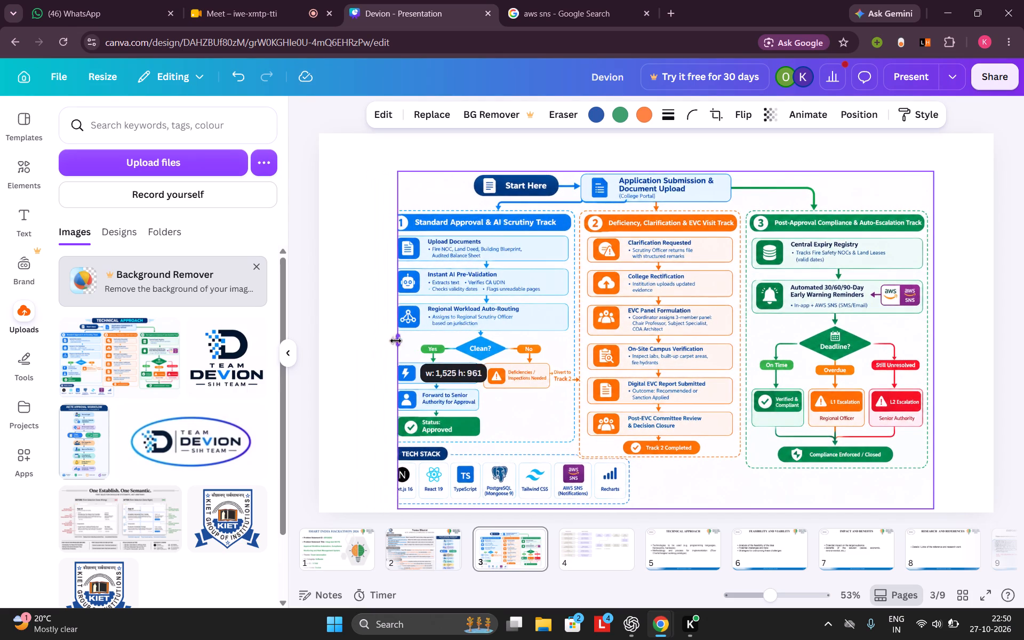
pyautogui.click(385, 343)
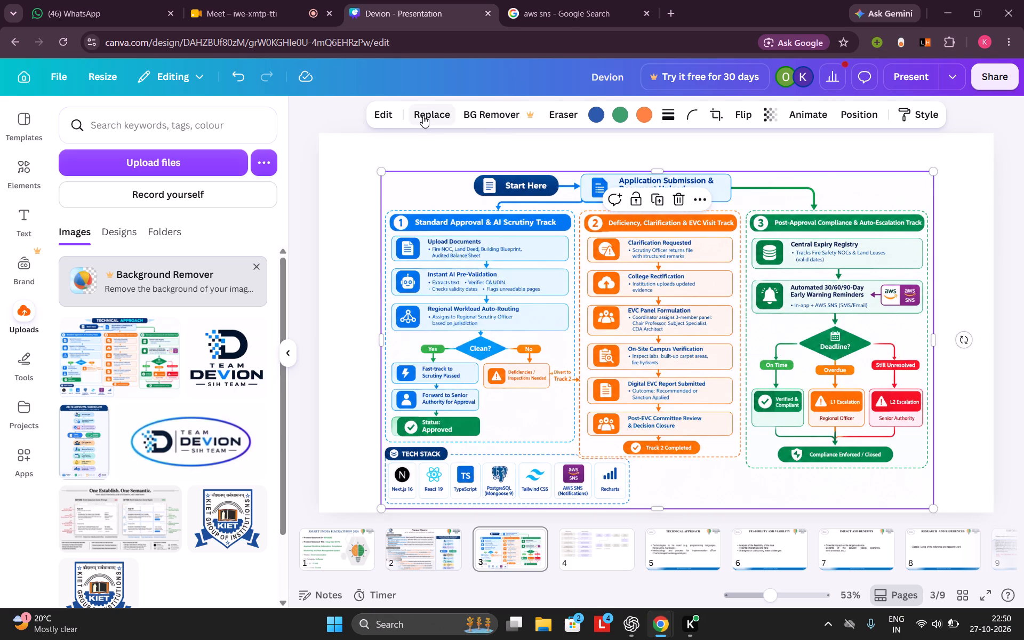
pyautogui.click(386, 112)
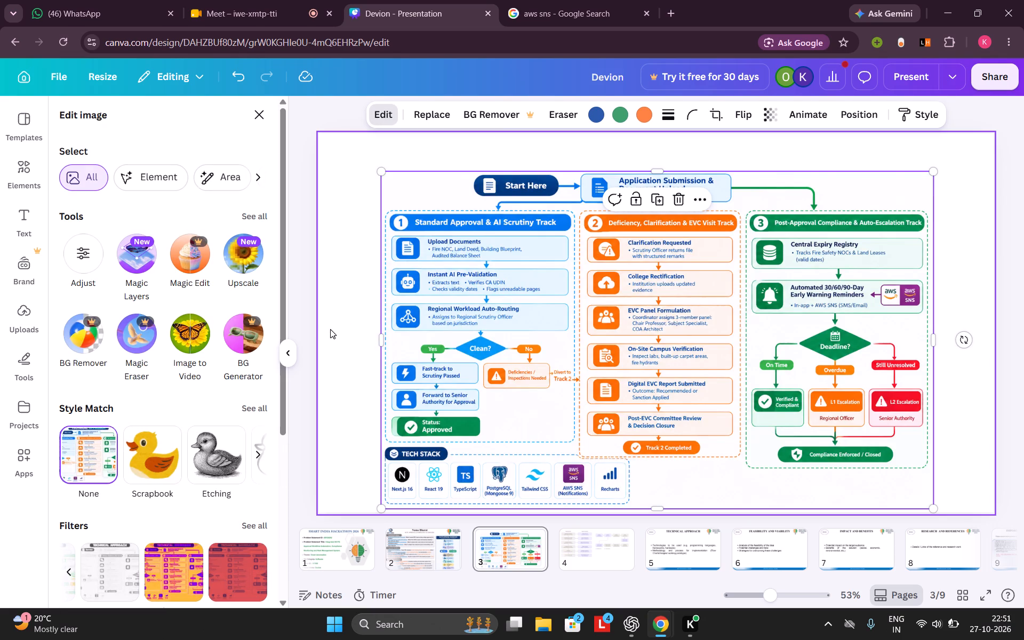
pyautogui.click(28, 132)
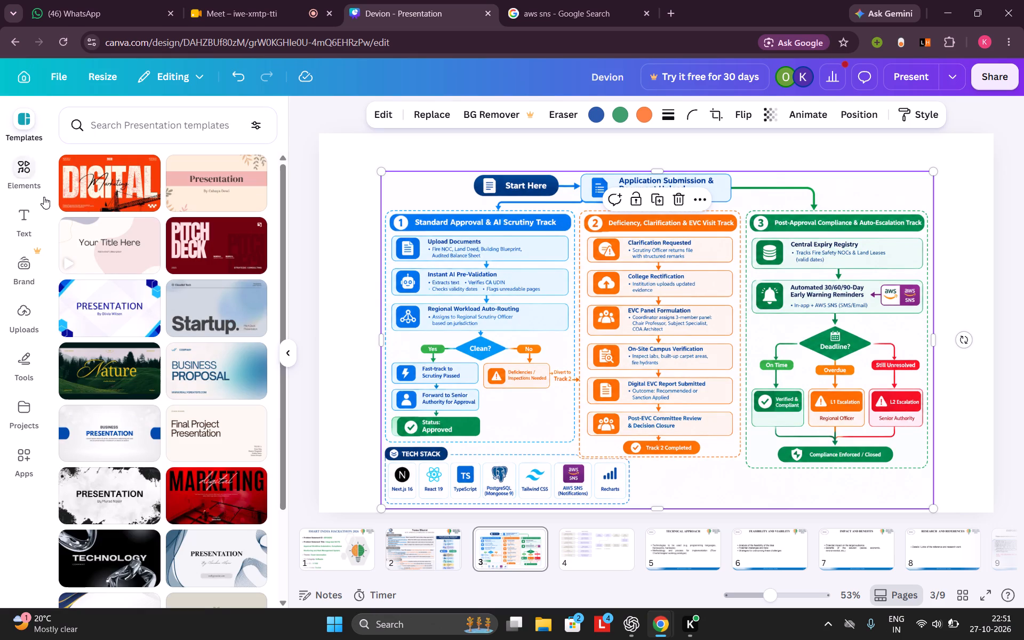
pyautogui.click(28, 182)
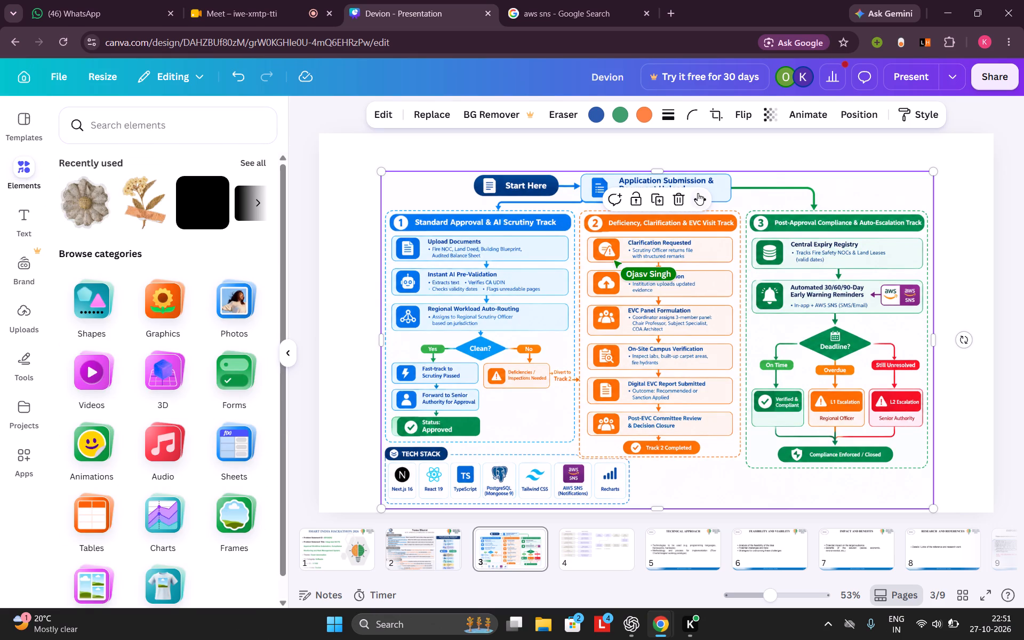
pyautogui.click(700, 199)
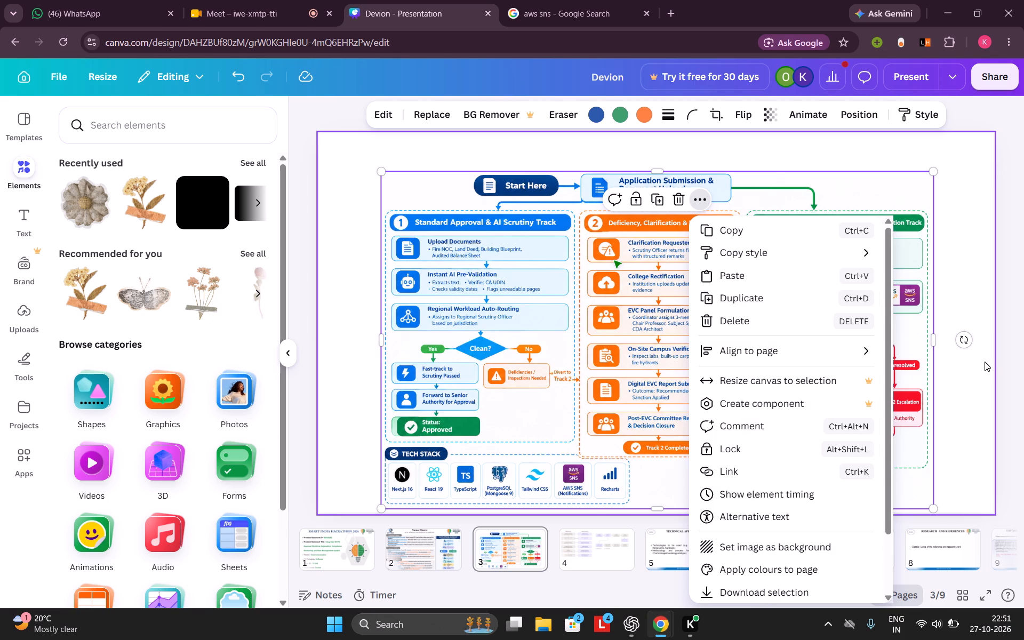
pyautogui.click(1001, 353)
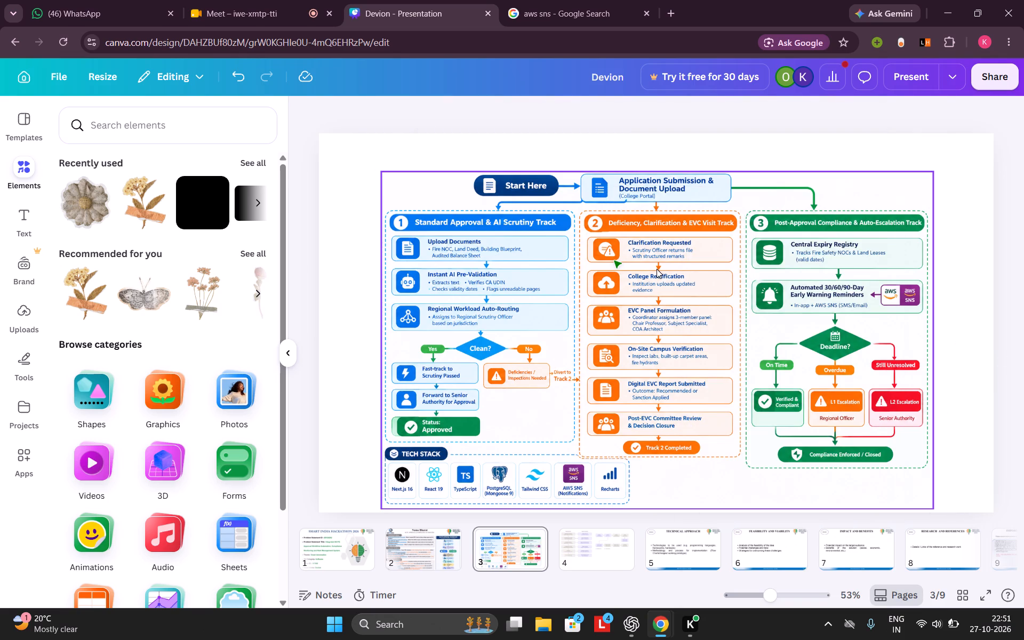
# Adjust the Technical Approach diagram to about 1,572 by 972 and place it in page 3's lower-left corner.
pyautogui.click(635, 311)
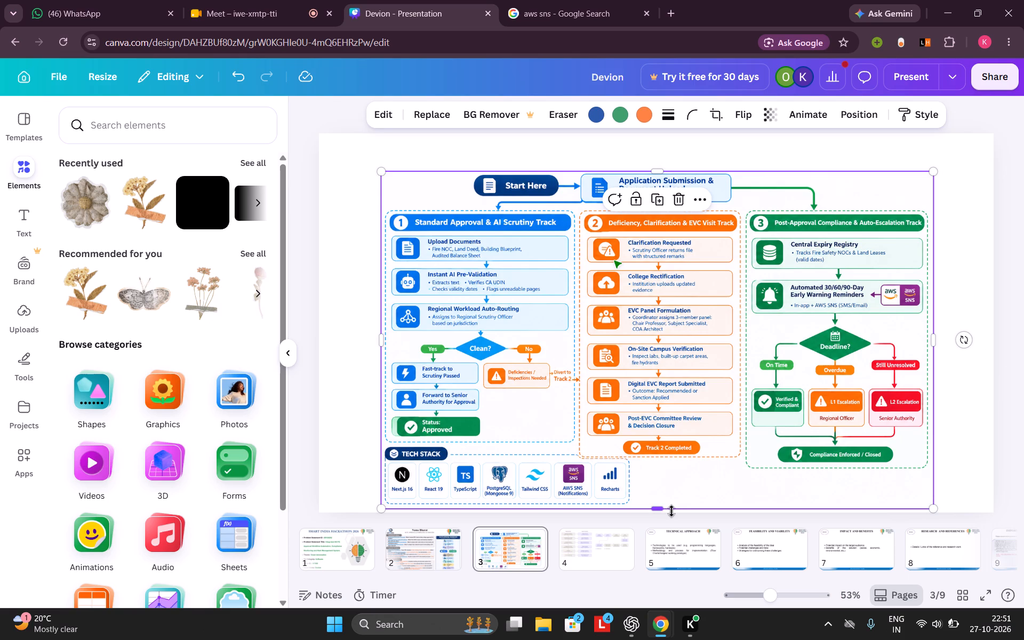
pyautogui.click(659, 507)
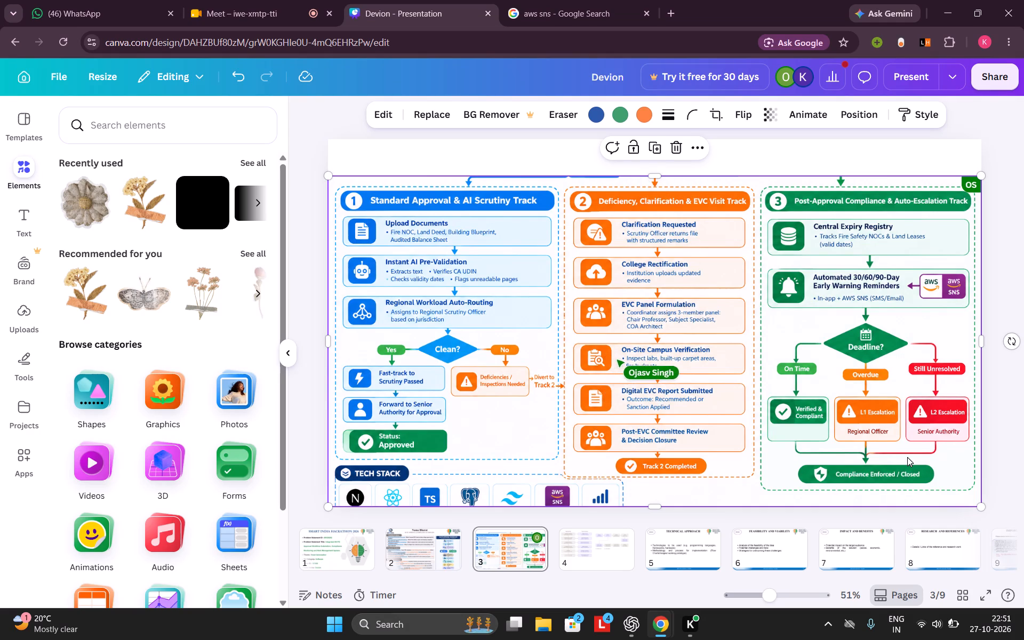
pyautogui.scroll(1, 757, 325)
pyautogui.click(715, 319)
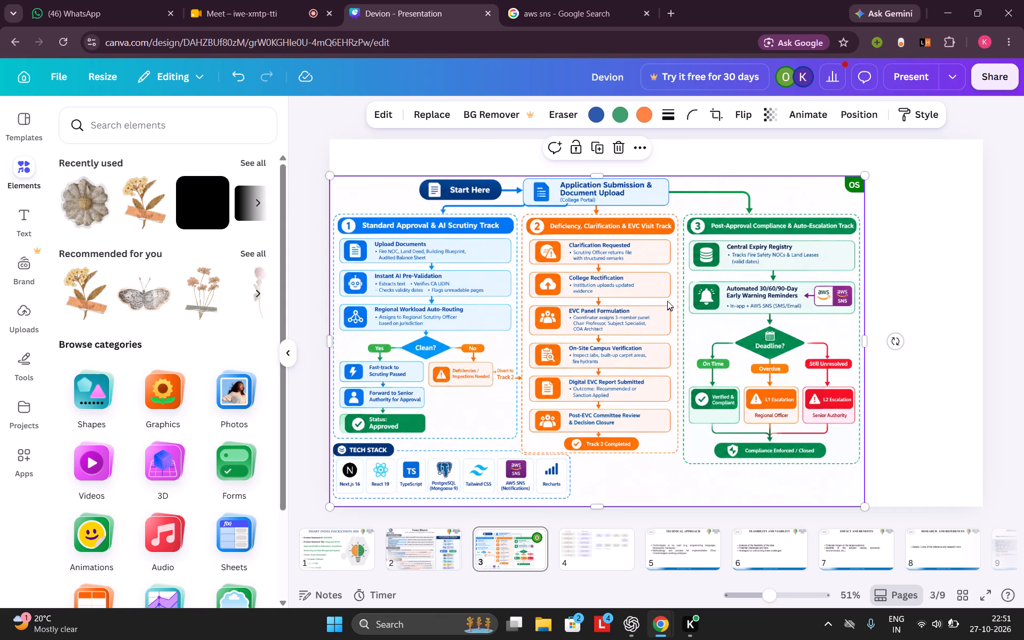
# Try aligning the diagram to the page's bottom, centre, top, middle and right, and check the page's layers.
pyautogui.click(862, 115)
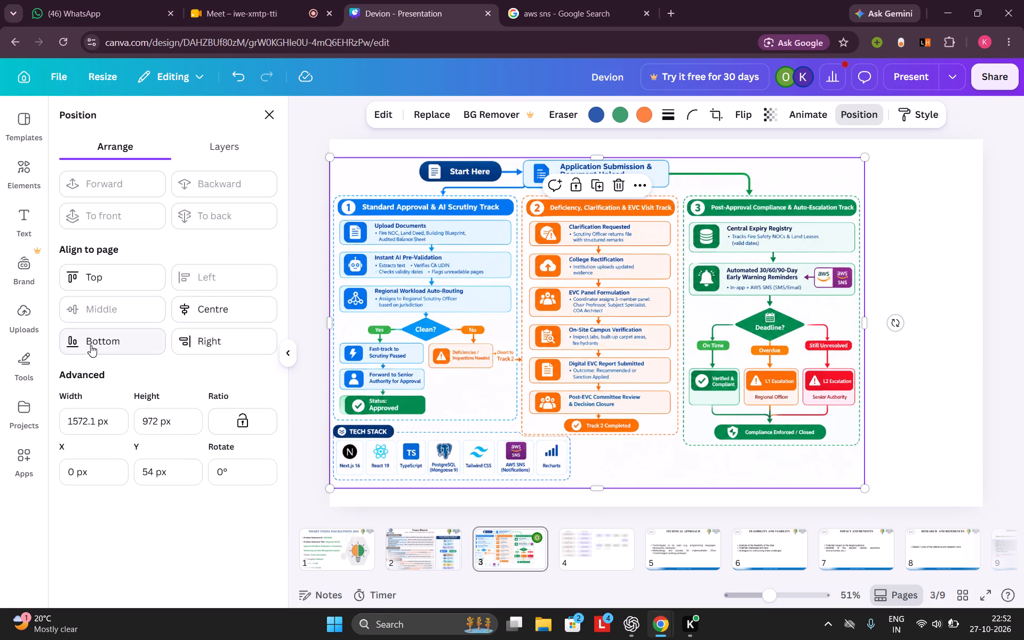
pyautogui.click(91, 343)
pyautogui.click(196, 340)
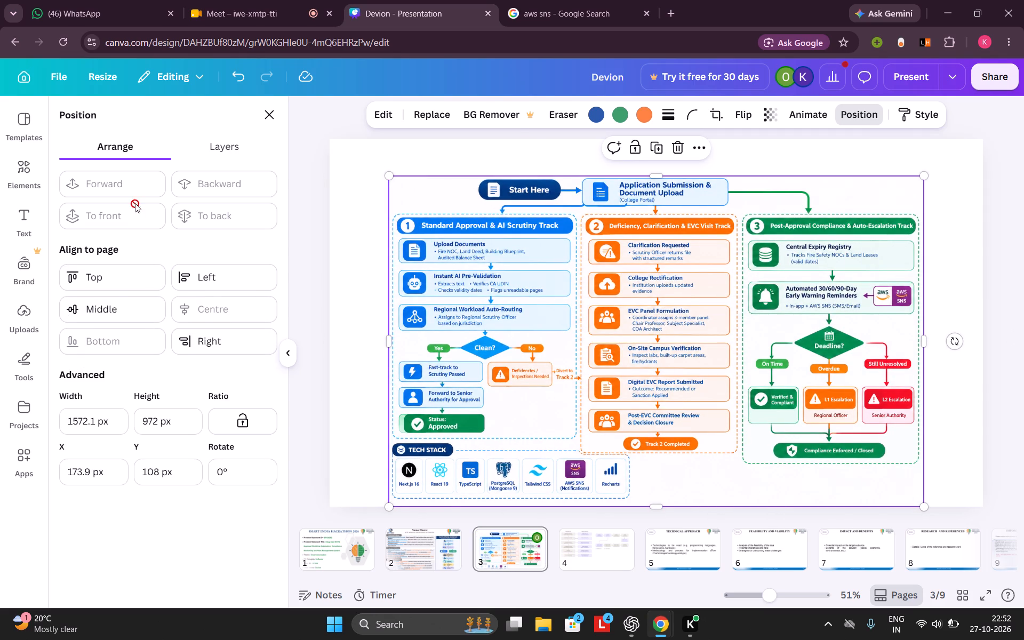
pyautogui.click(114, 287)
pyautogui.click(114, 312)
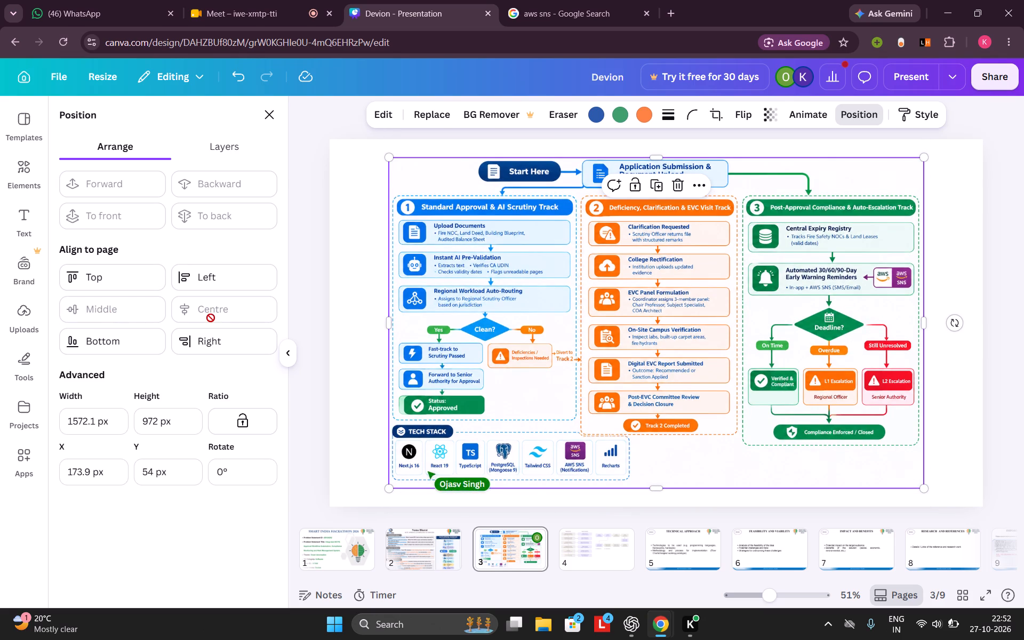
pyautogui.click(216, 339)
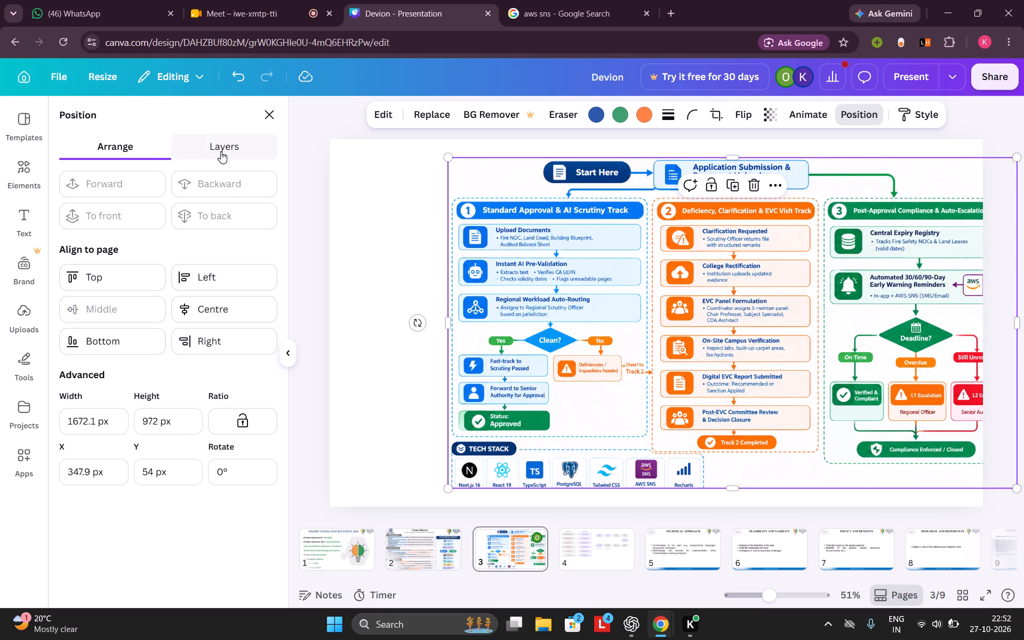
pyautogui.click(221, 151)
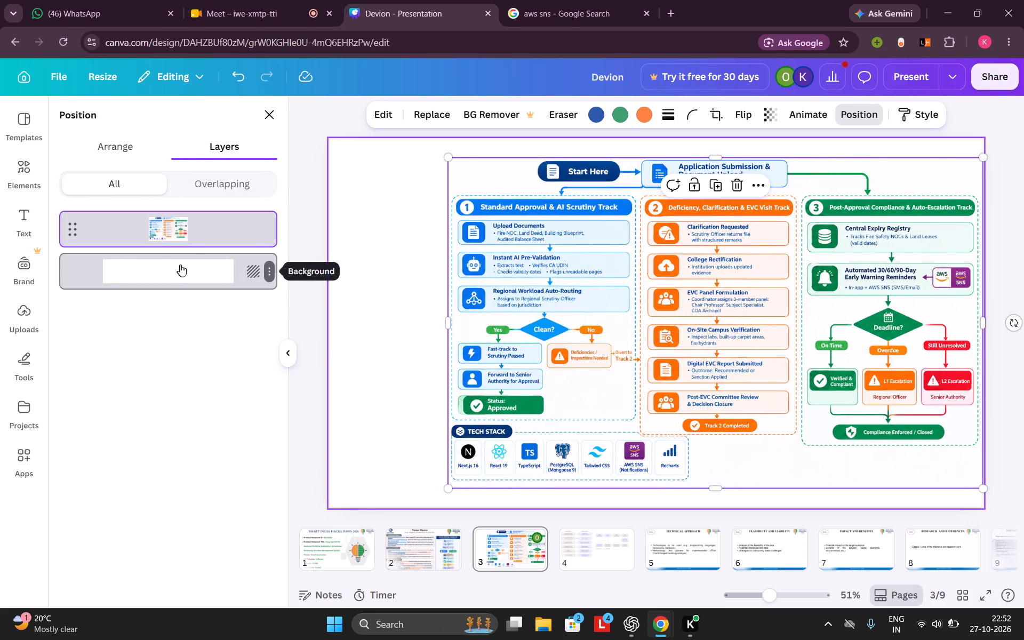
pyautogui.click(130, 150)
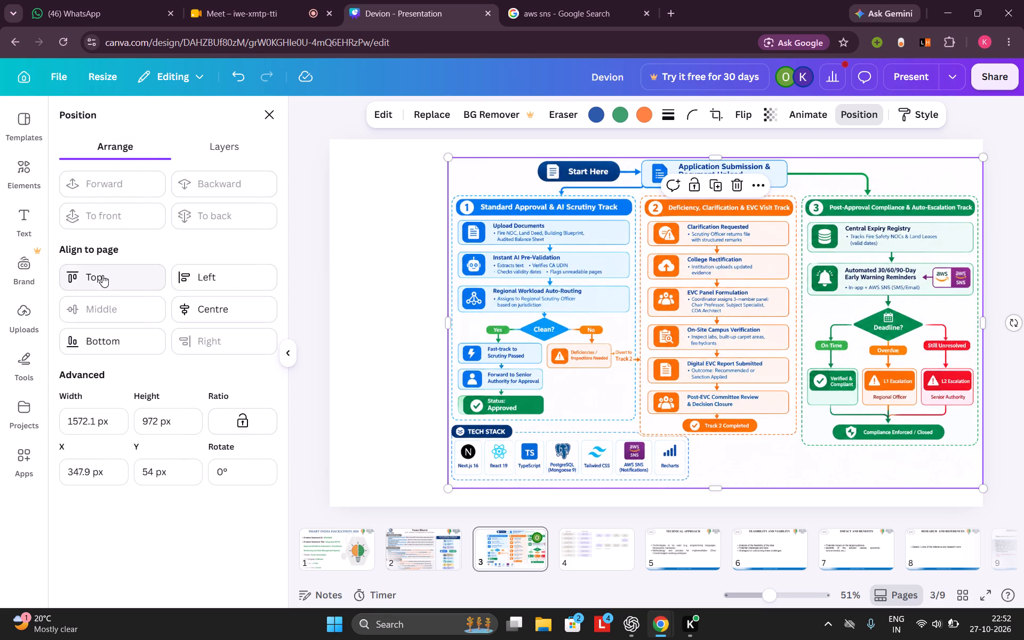
# Align the Technical Approach diagram with the bottom and right edges of page 3.
pyautogui.moveTo(102, 344); pyautogui.dragTo(108, 279)
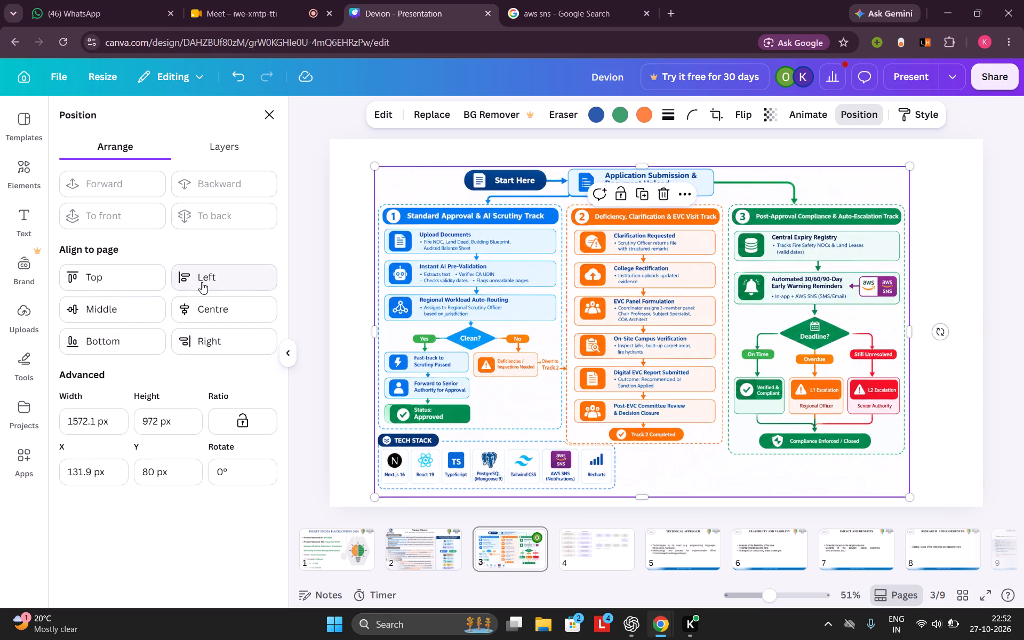
pyautogui.click(202, 282)
pyautogui.click(200, 345)
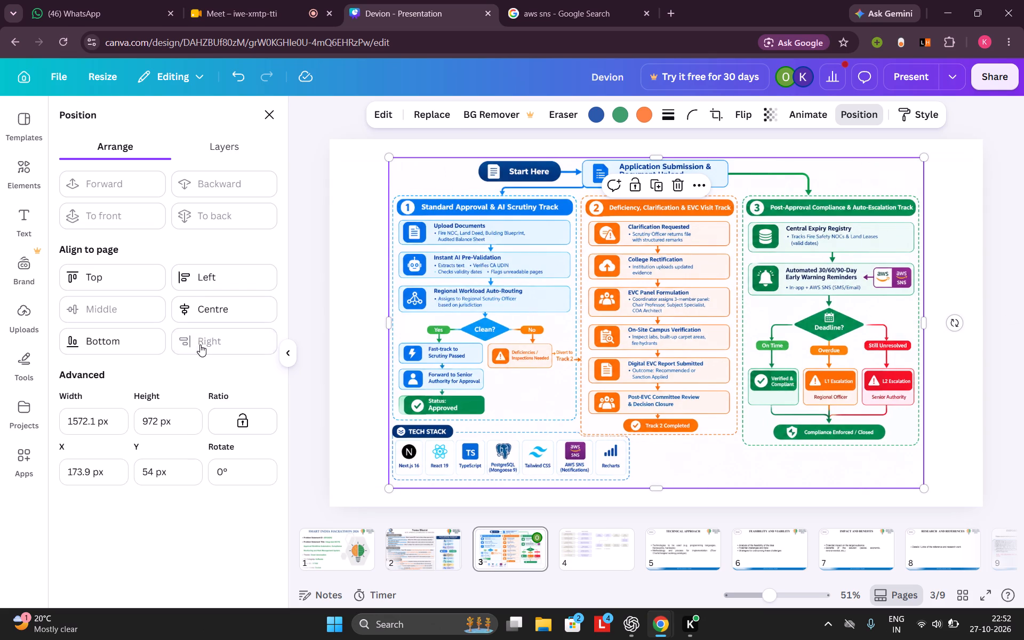
pyautogui.click(206, 344)
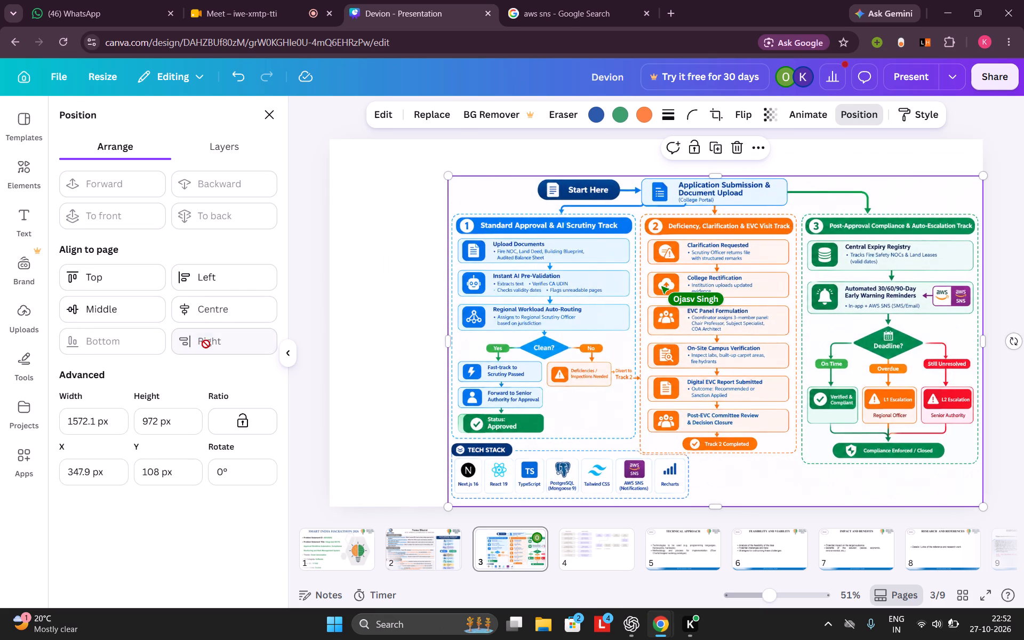
pyautogui.click(221, 278)
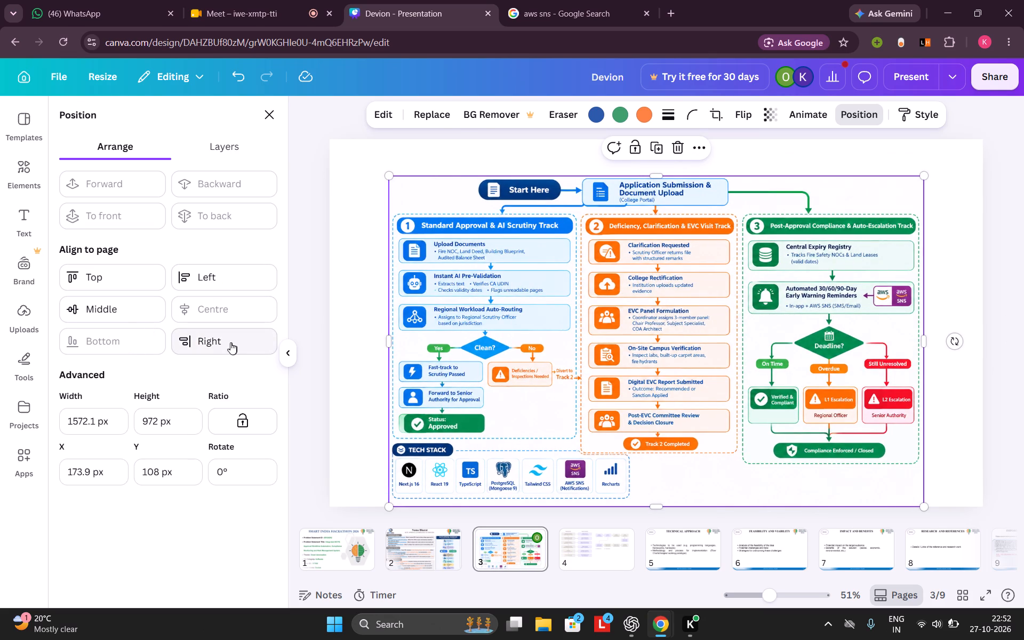
pyautogui.click(230, 342)
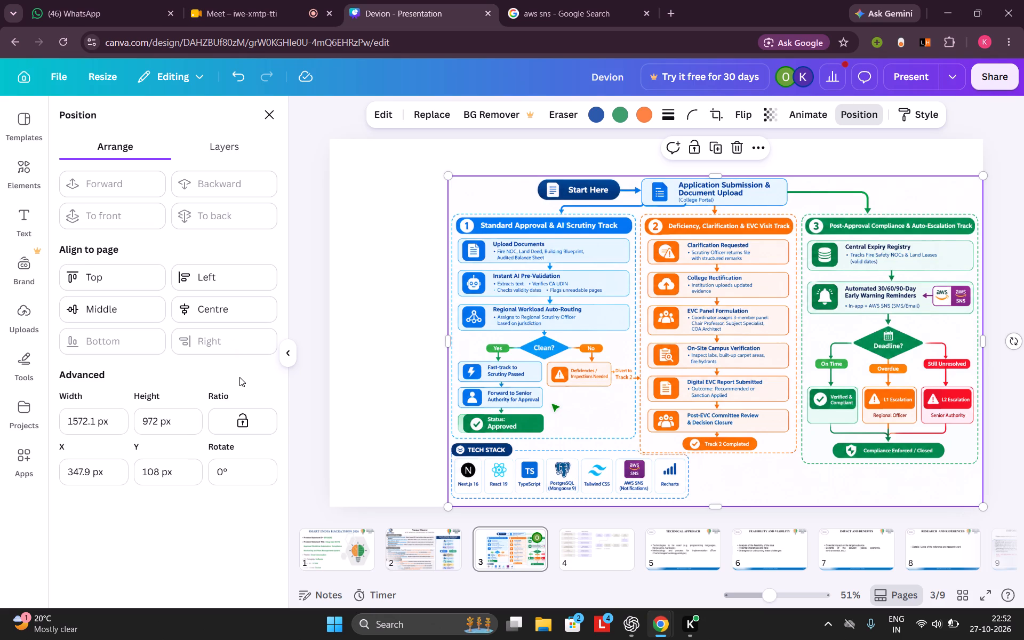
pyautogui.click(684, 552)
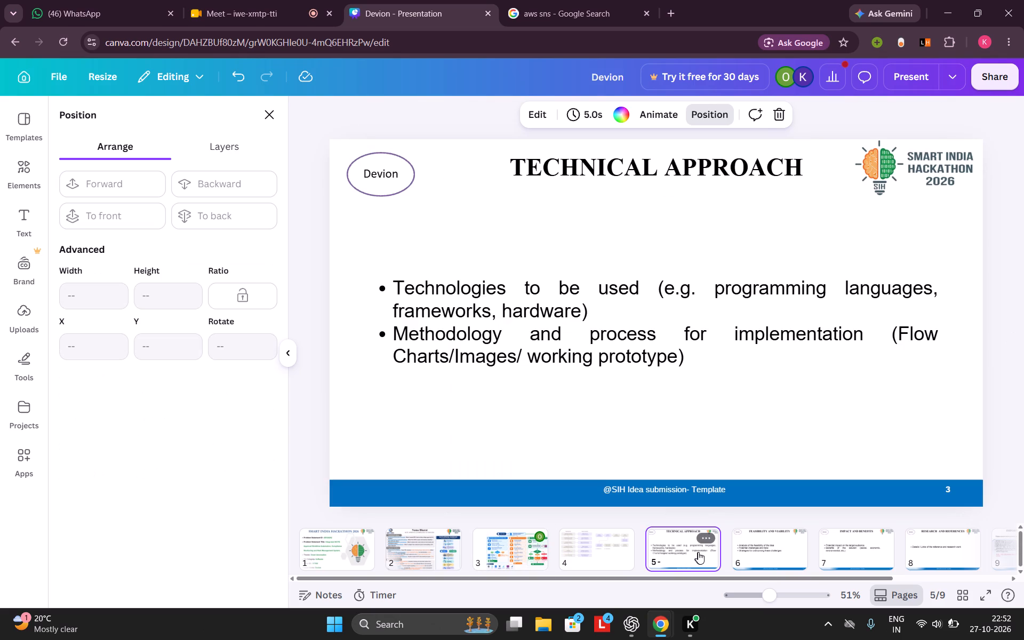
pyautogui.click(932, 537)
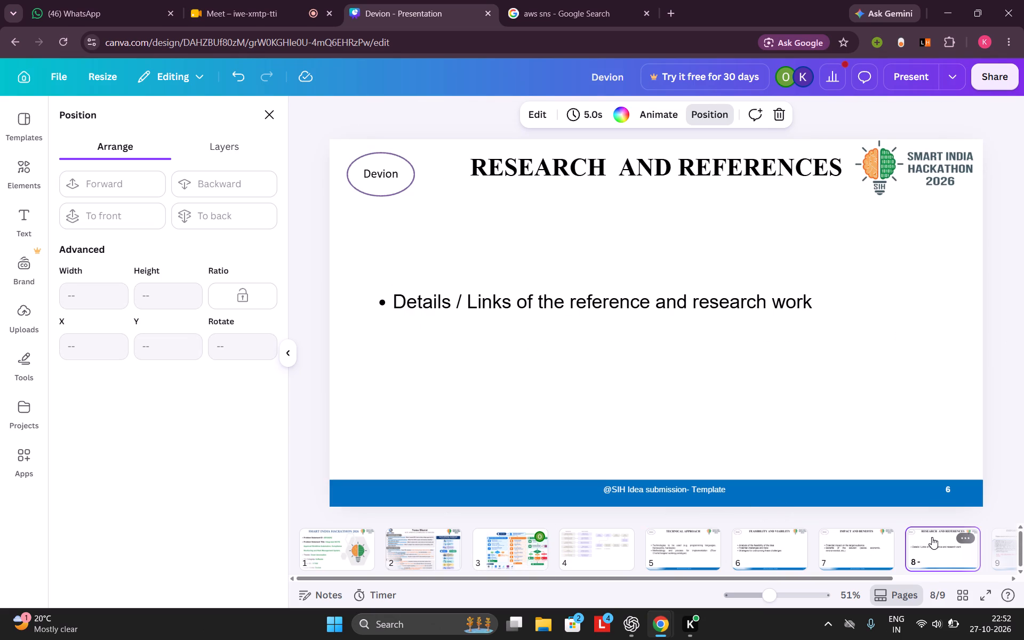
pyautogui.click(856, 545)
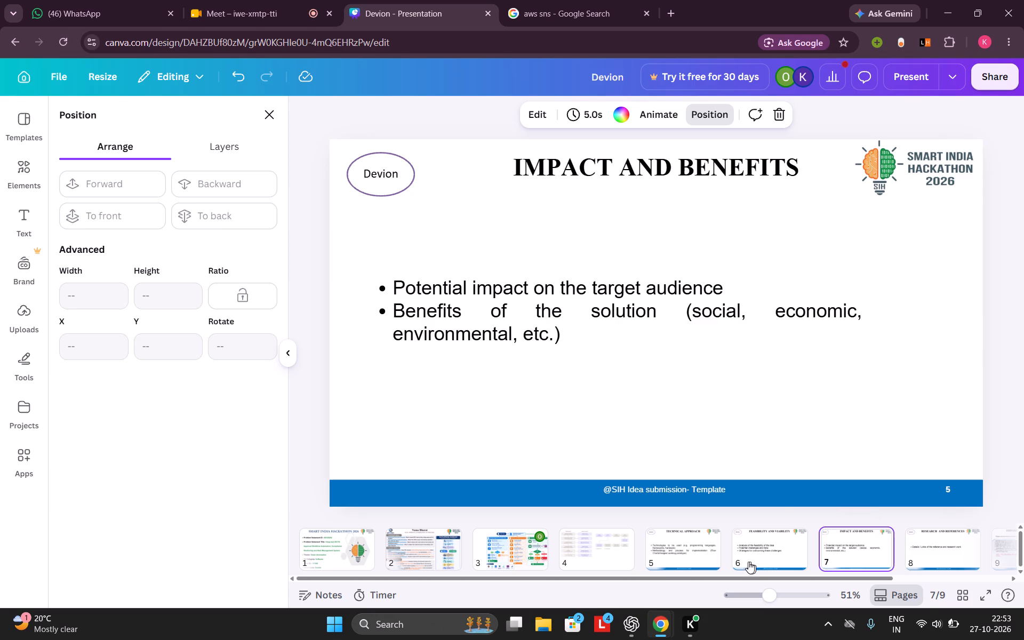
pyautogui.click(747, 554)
# Enlarge page 4's People and roles flowchart to about 869 by 790 and move it down and slightly right on the slide.
pyautogui.click(618, 534)
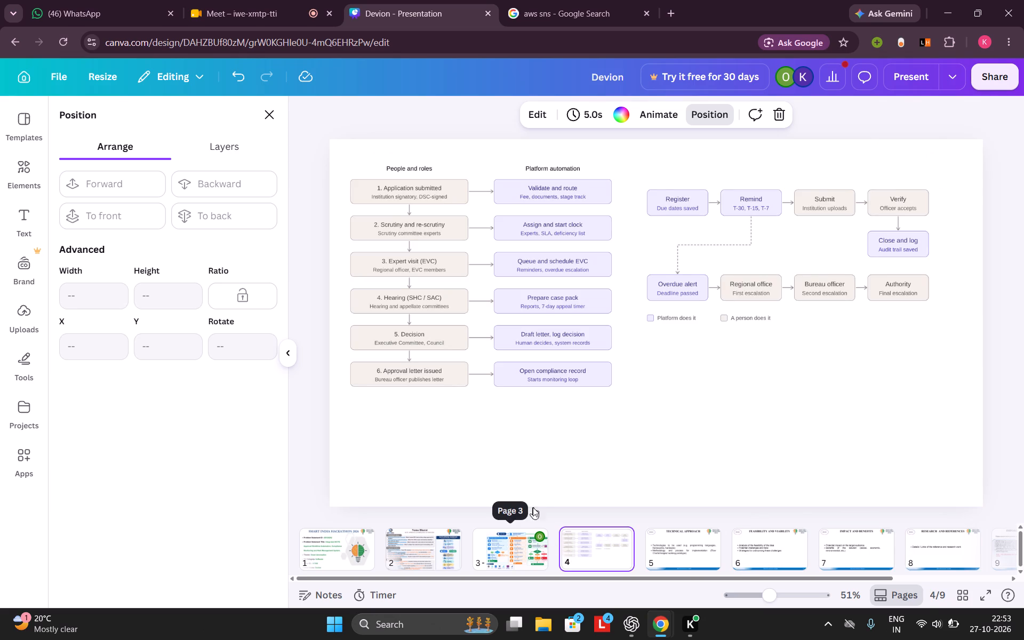
pyautogui.click(465, 308)
pyautogui.moveTo(481, 403); pyautogui.dragTo(482, 423)
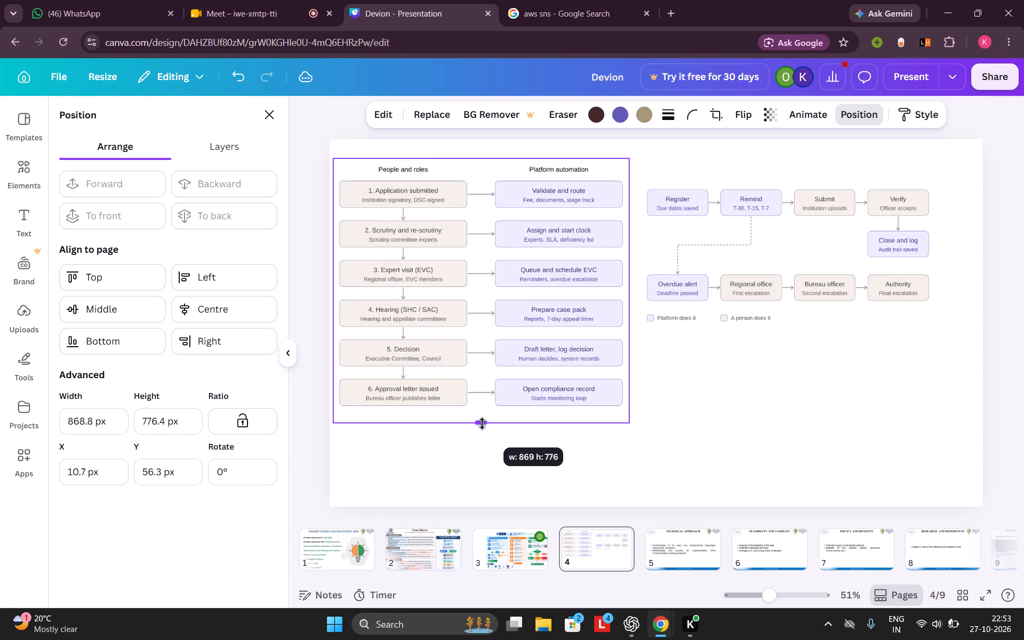
pyautogui.moveTo(482, 423); pyautogui.dragTo(482, 426)
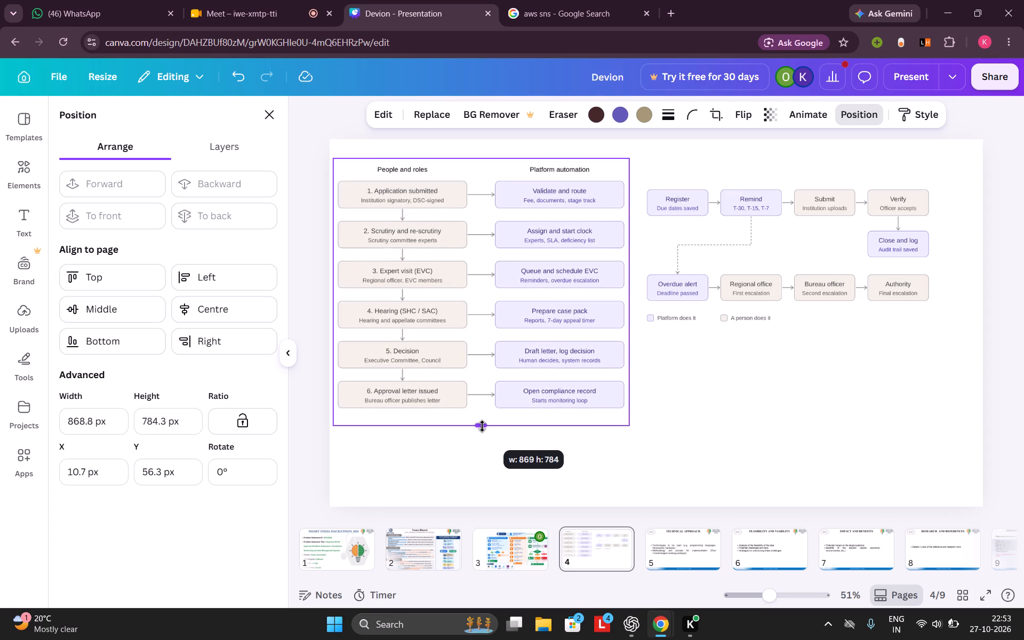
pyautogui.moveTo(482, 426); pyautogui.dragTo(483, 428)
pyautogui.moveTo(476, 276); pyautogui.dragTo(482, 285)
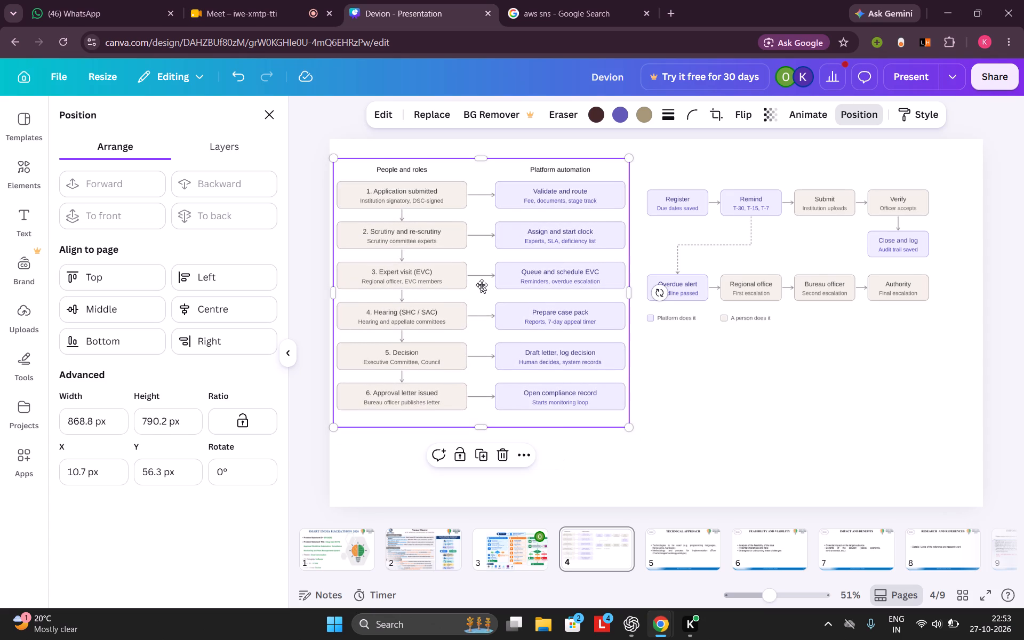
pyautogui.moveTo(482, 285); pyautogui.dragTo(484, 315)
# Place page 4's Register–Remind compliance flowchart beside the People and roles flowchart, at about X 915, Y 231, and enlarge it to about 991 by 510.
pyautogui.moveTo(702, 266); pyautogui.dragTo(714, 314)
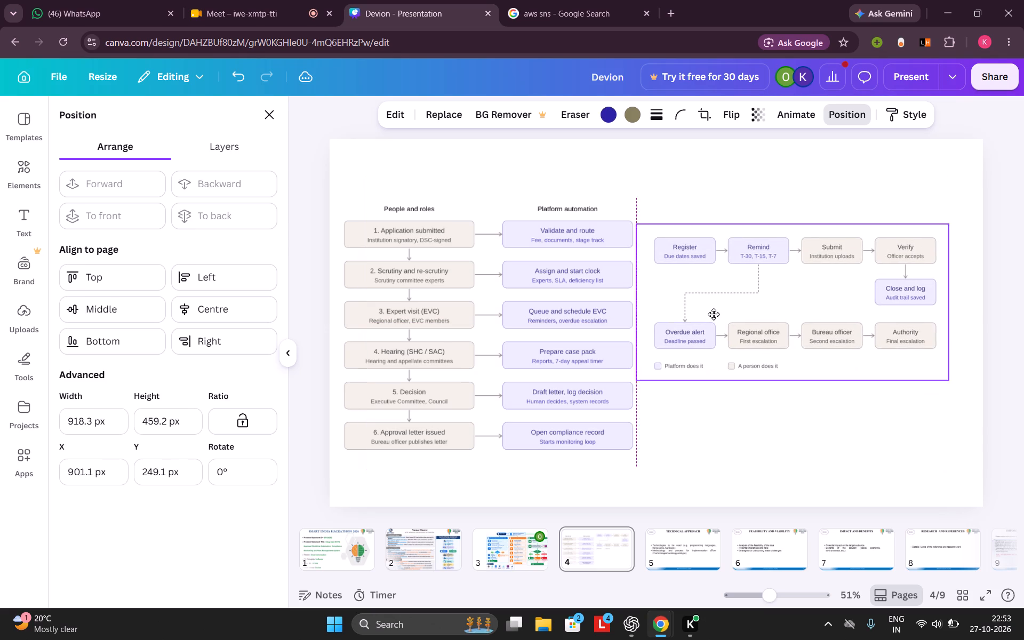
pyautogui.moveTo(714, 314); pyautogui.dragTo(714, 308)
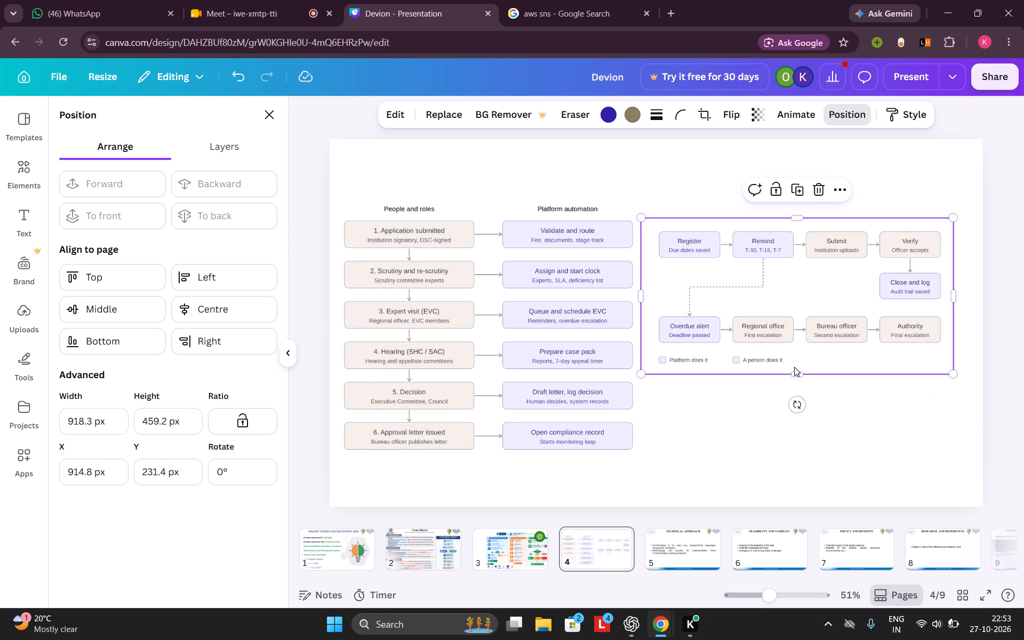
pyautogui.moveTo(797, 372); pyautogui.dragTo(805, 381)
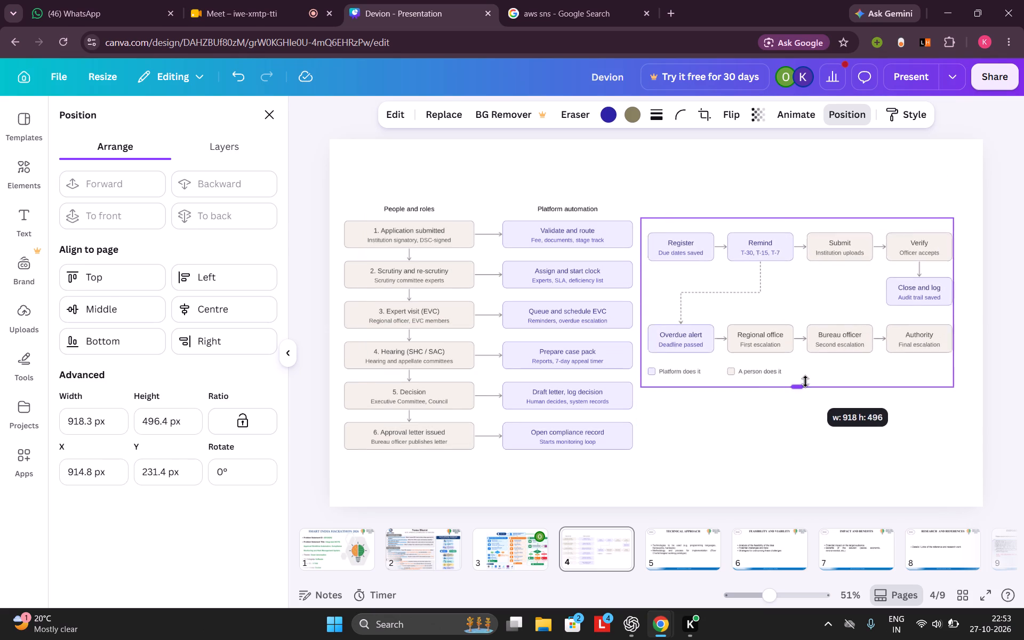
pyautogui.moveTo(805, 381); pyautogui.dragTo(805, 382)
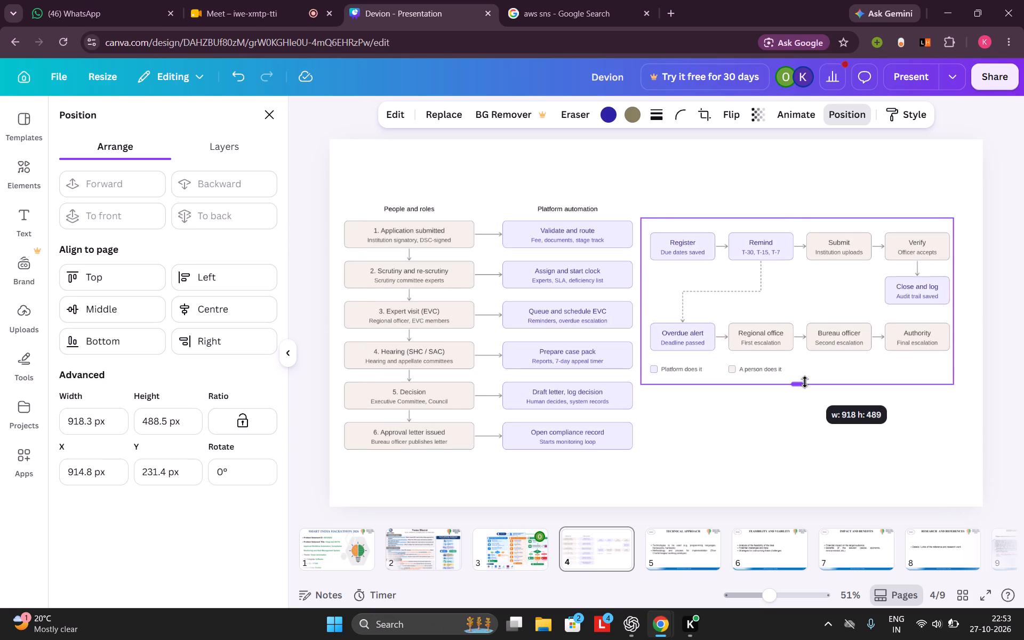
pyautogui.moveTo(805, 382); pyautogui.dragTo(805, 381)
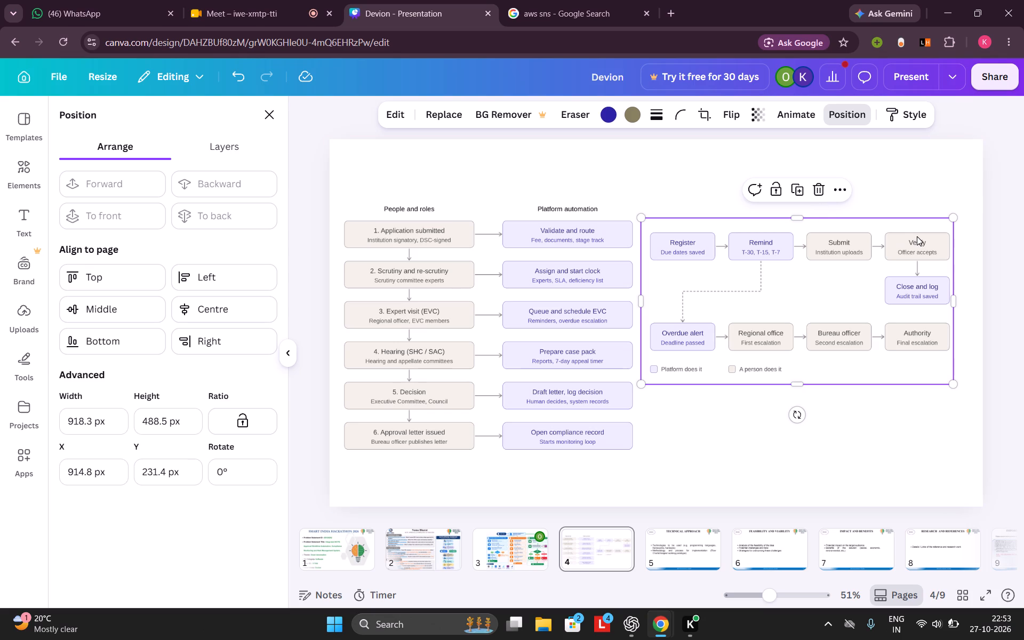
pyautogui.moveTo(956, 300); pyautogui.dragTo(957, 300)
pyautogui.moveTo(957, 300); pyautogui.dragTo(977, 298)
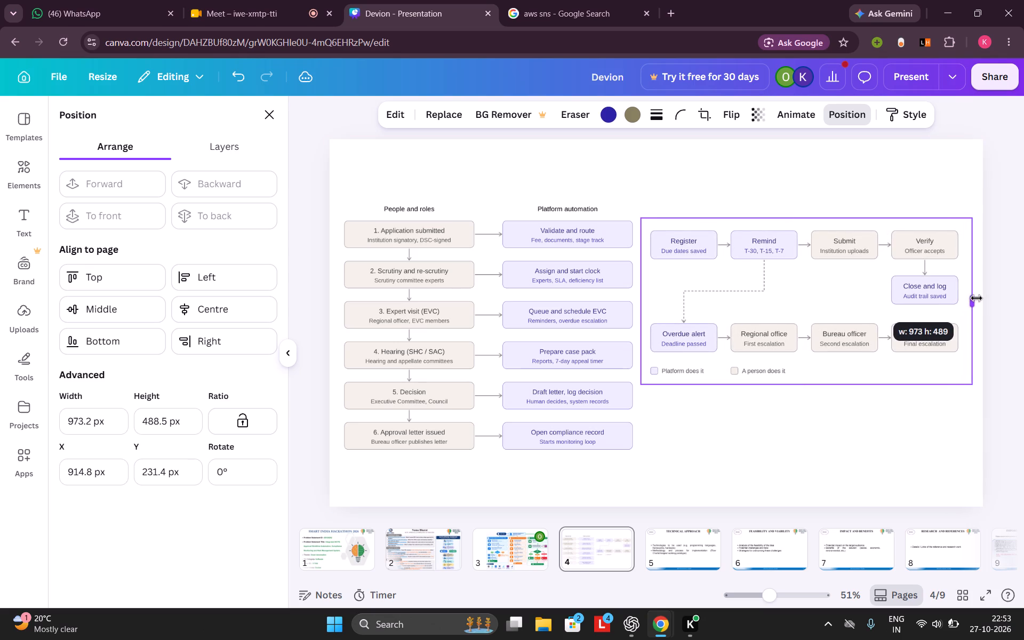
pyautogui.moveTo(977, 298); pyautogui.dragTo(982, 295)
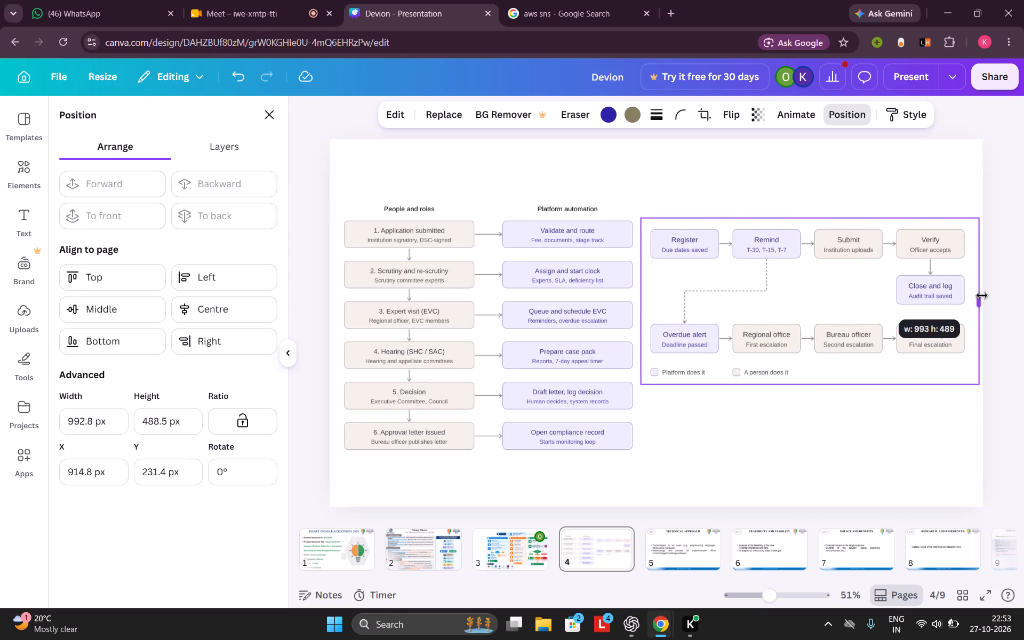
pyautogui.moveTo(982, 295); pyautogui.dragTo(981, 297)
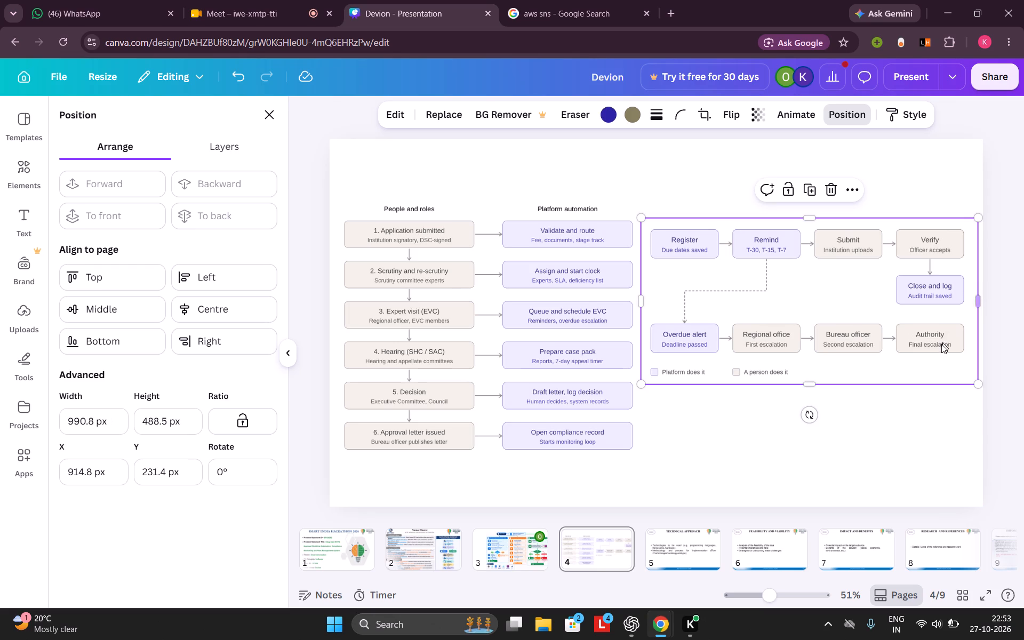
pyautogui.moveTo(811, 385); pyautogui.dragTo(812, 393)
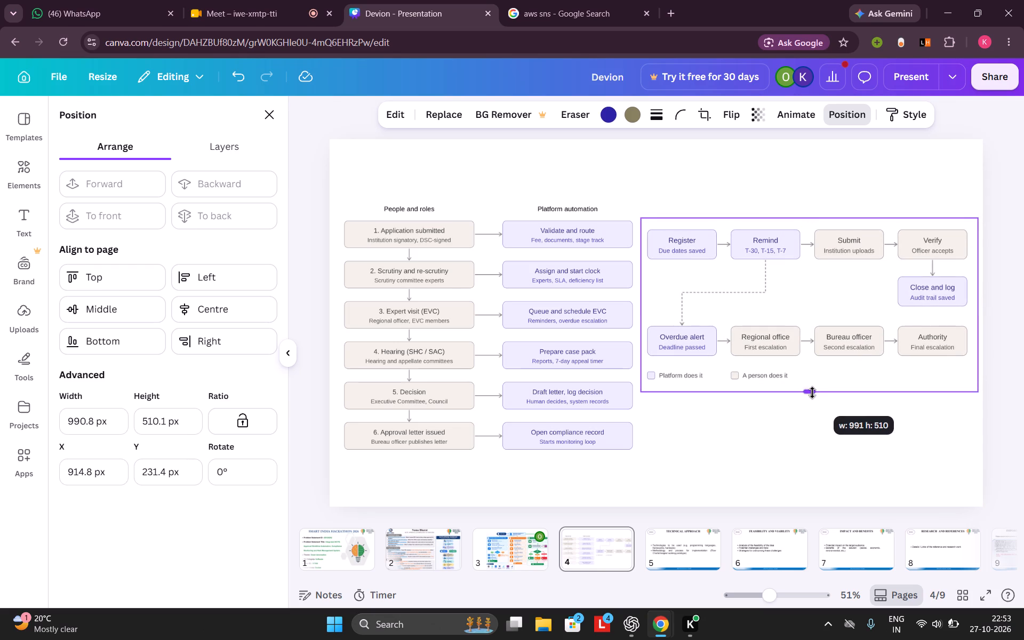
pyautogui.moveTo(812, 393); pyautogui.dragTo(813, 393)
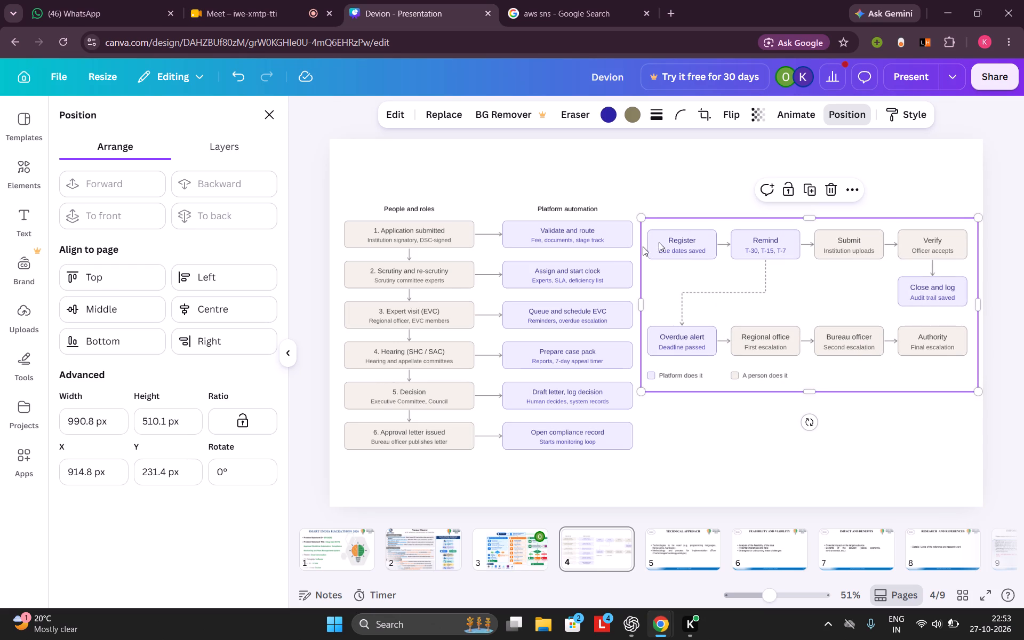
# Widen page 3's three-track workflow diagram from its left side to about 1,594 by 972, keeping its right edge on the page edge.
pyautogui.click(512, 553)
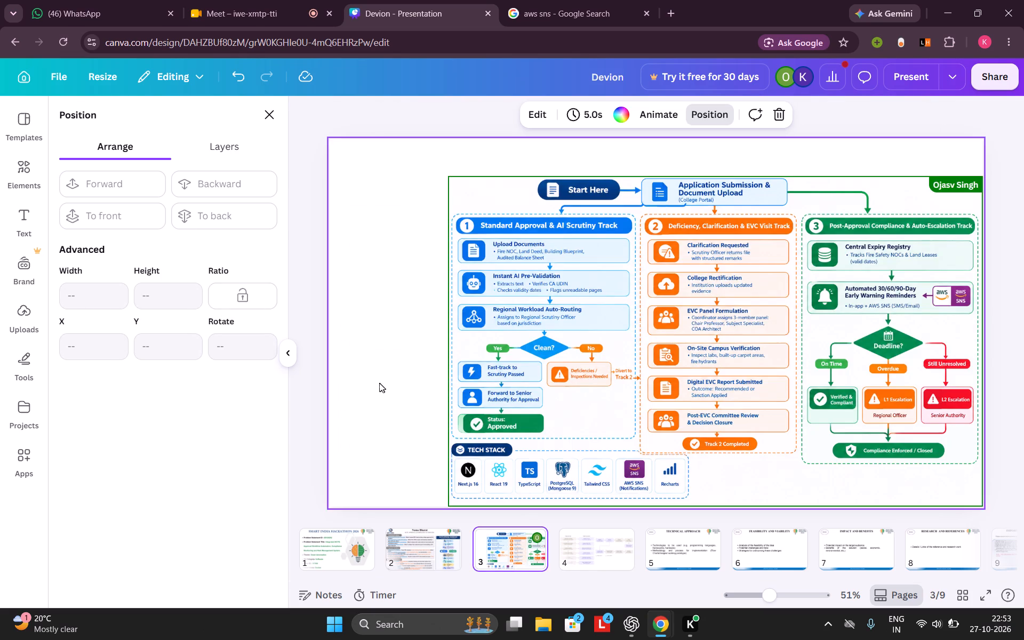
pyautogui.click(525, 423)
pyautogui.click(448, 339)
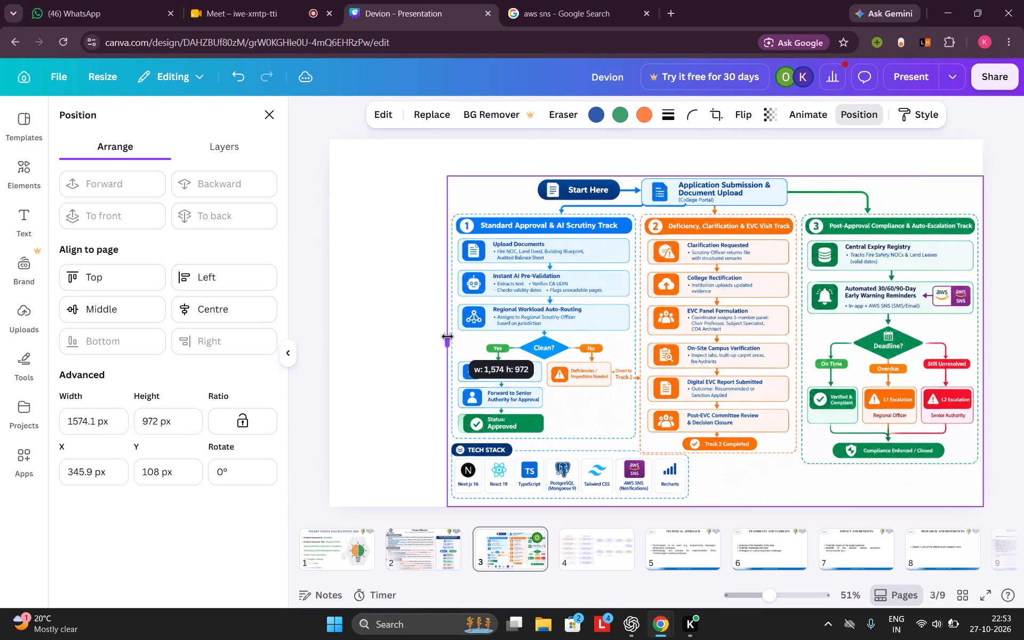
pyautogui.moveTo(447, 337); pyautogui.dragTo(451, 337)
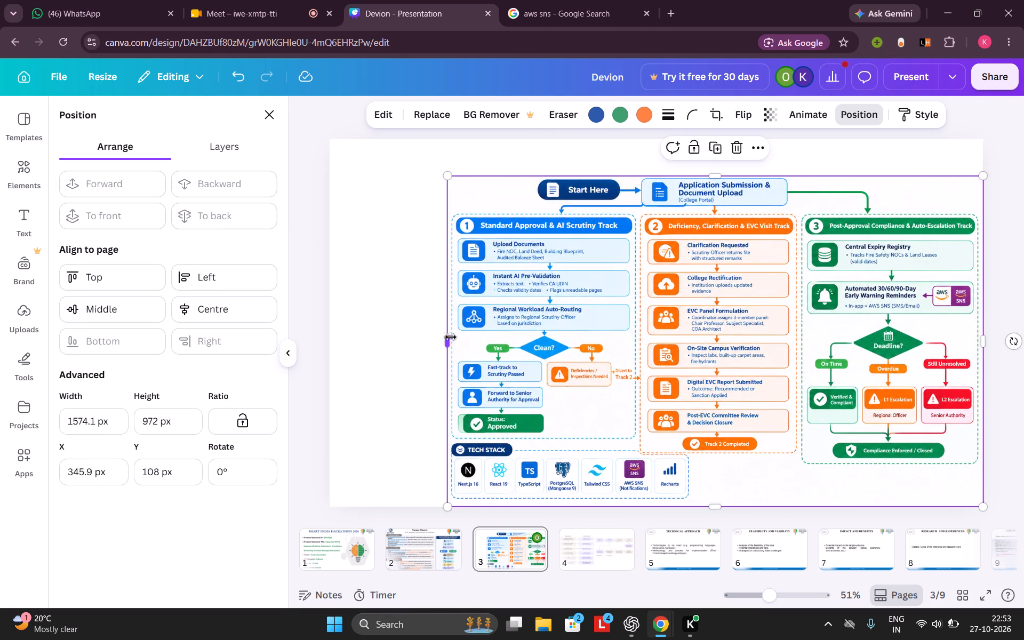
pyautogui.moveTo(451, 337); pyautogui.dragTo(682, 338)
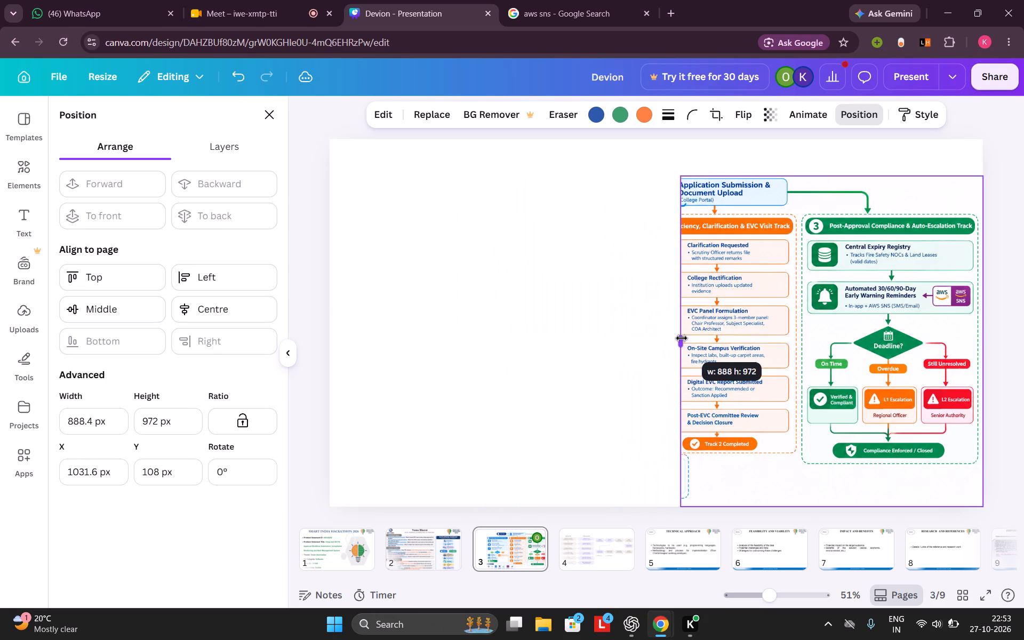
pyautogui.moveTo(682, 338); pyautogui.dragTo(429, 337)
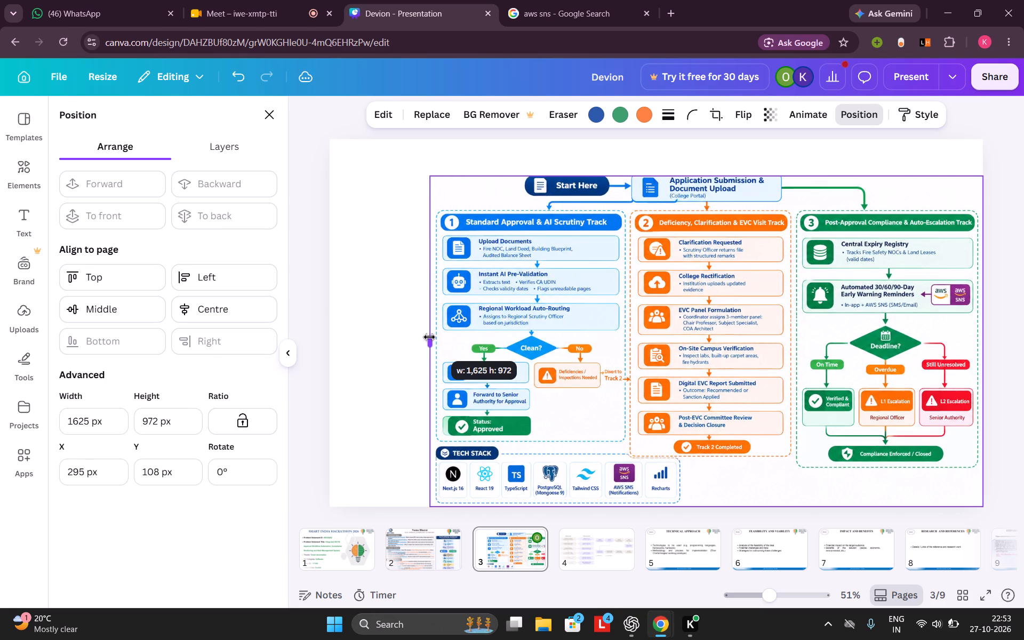
pyautogui.moveTo(429, 337); pyautogui.dragTo(480, 335)
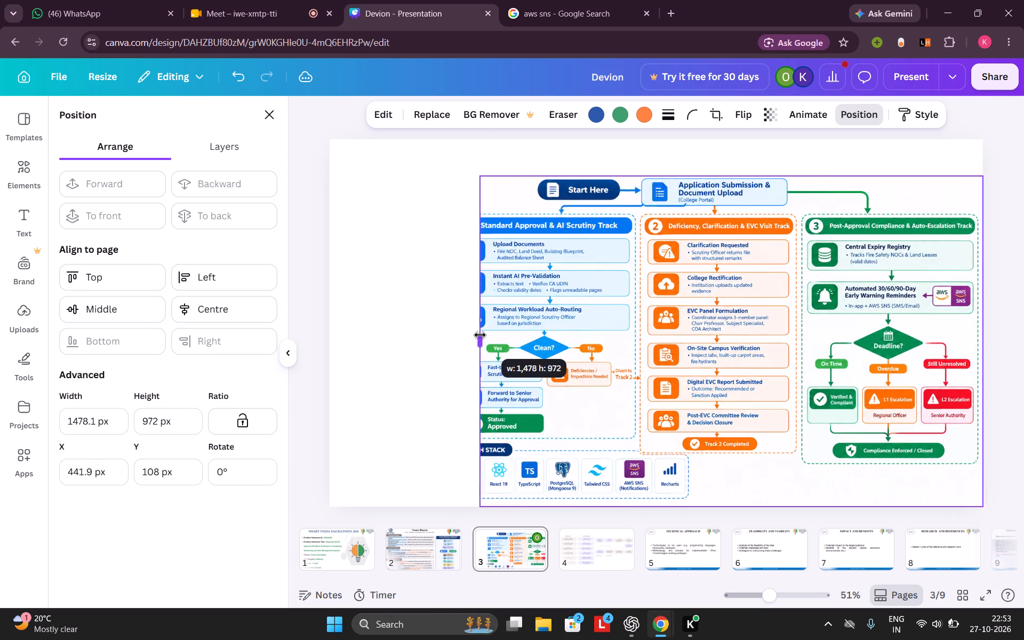
pyautogui.moveTo(480, 335); pyautogui.dragTo(441, 348)
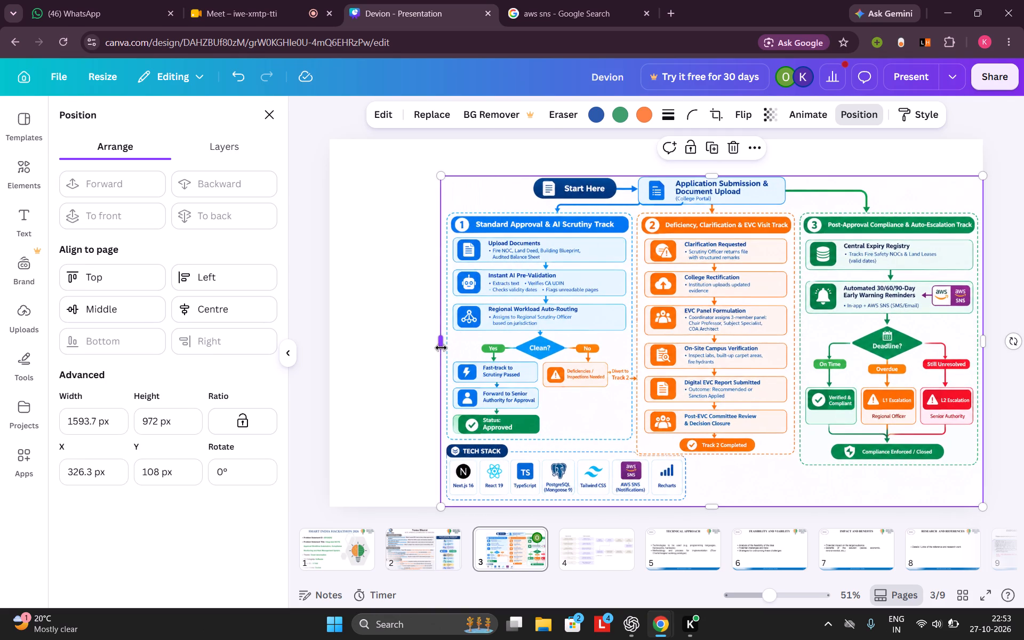
# Look up the SIH website, sih.gov.in, in a new browser tab and return to the Devion presentation.
pyautogui.click(676, 3)
pyautogui.write('sih')
pyautogui.press('Return')
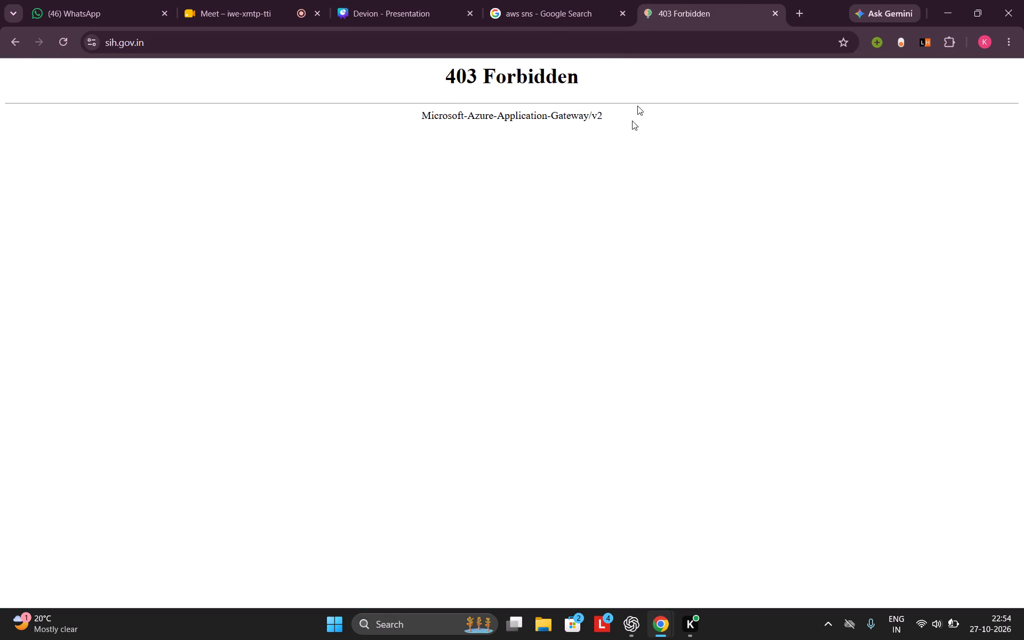
pyautogui.click(378, 0)
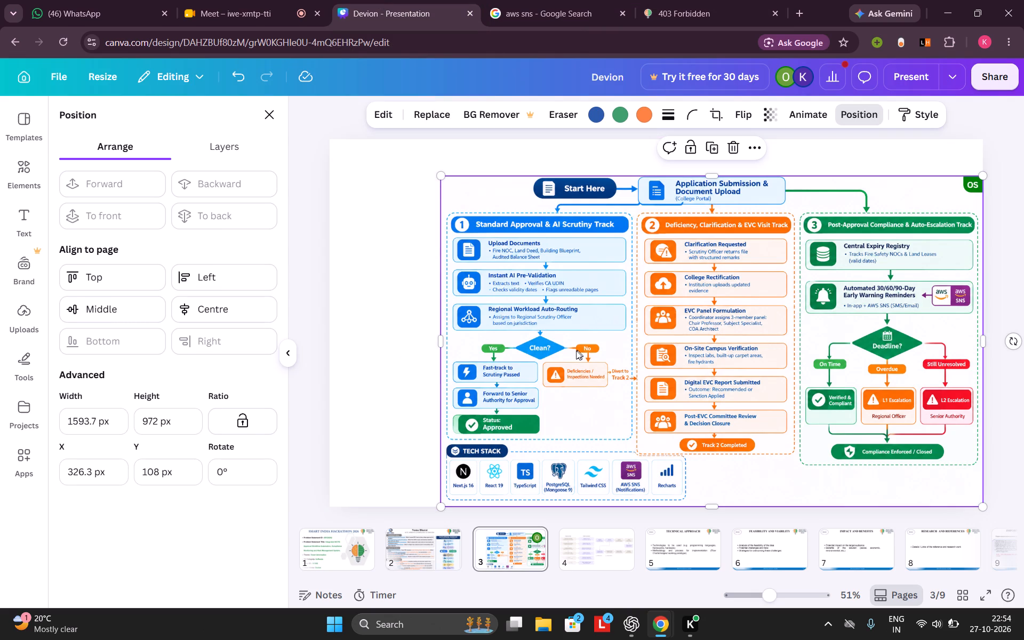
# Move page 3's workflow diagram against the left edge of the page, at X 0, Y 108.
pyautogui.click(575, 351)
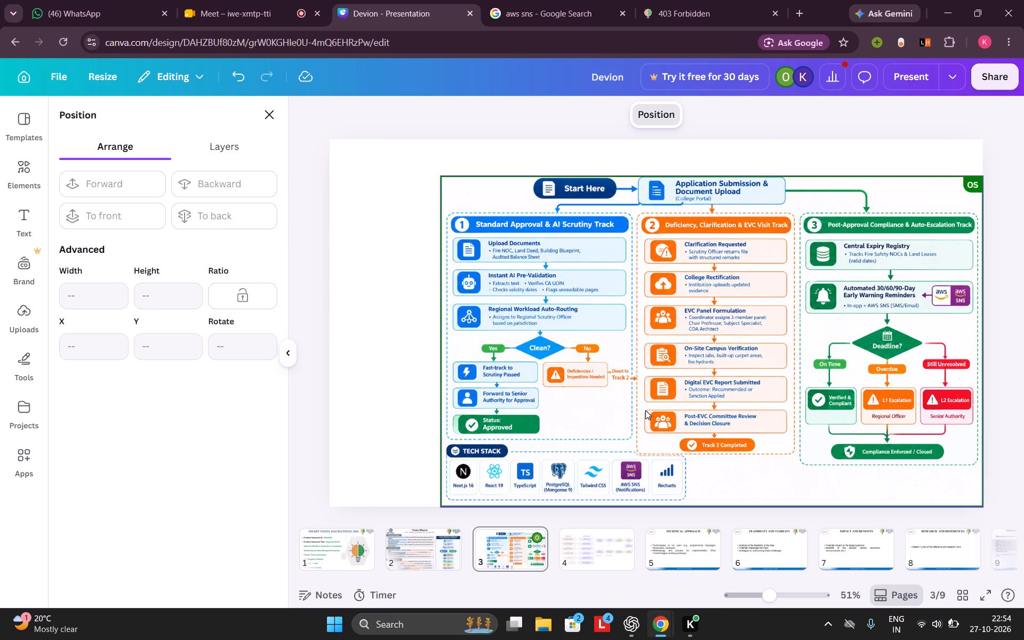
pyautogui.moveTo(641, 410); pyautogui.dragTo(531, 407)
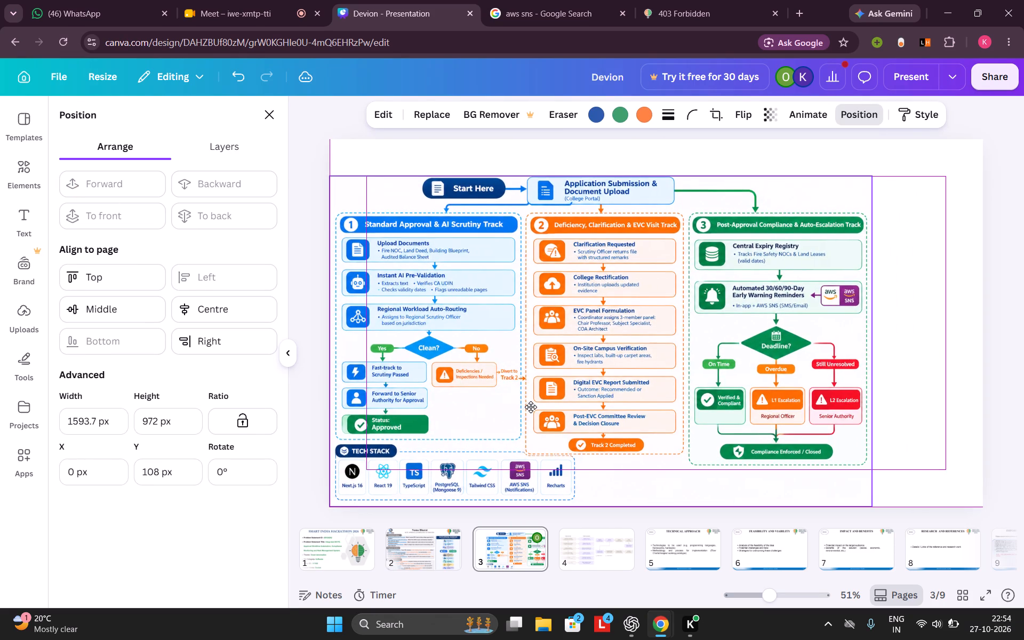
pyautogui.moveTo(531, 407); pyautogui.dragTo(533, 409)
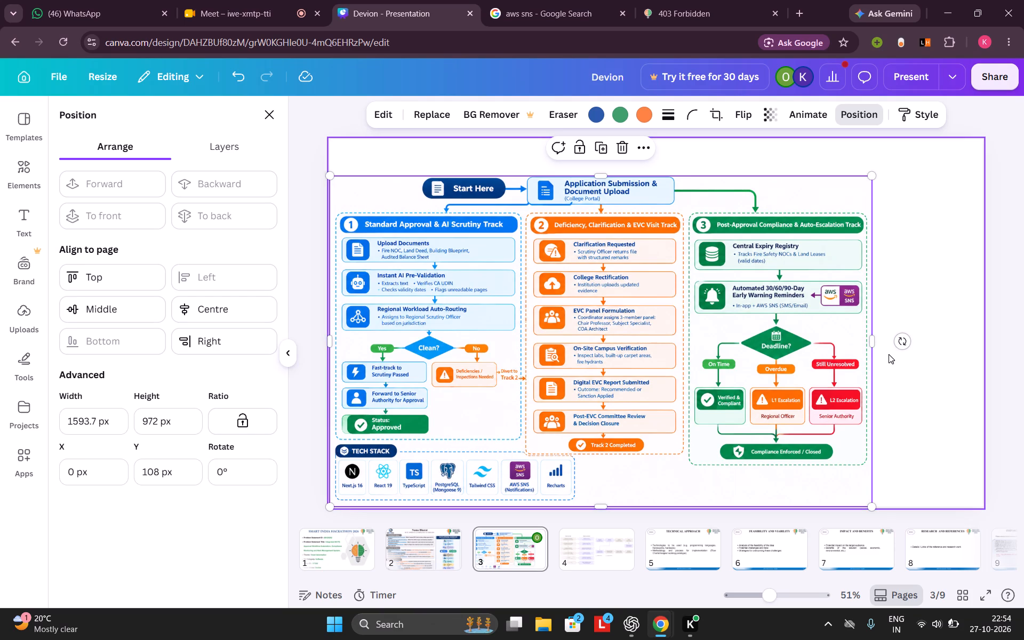
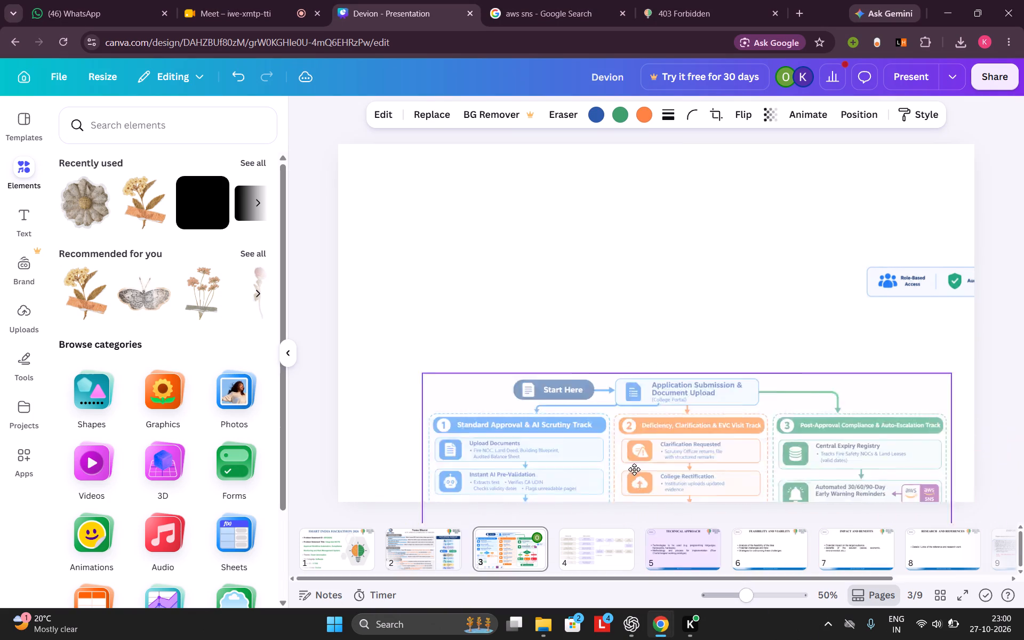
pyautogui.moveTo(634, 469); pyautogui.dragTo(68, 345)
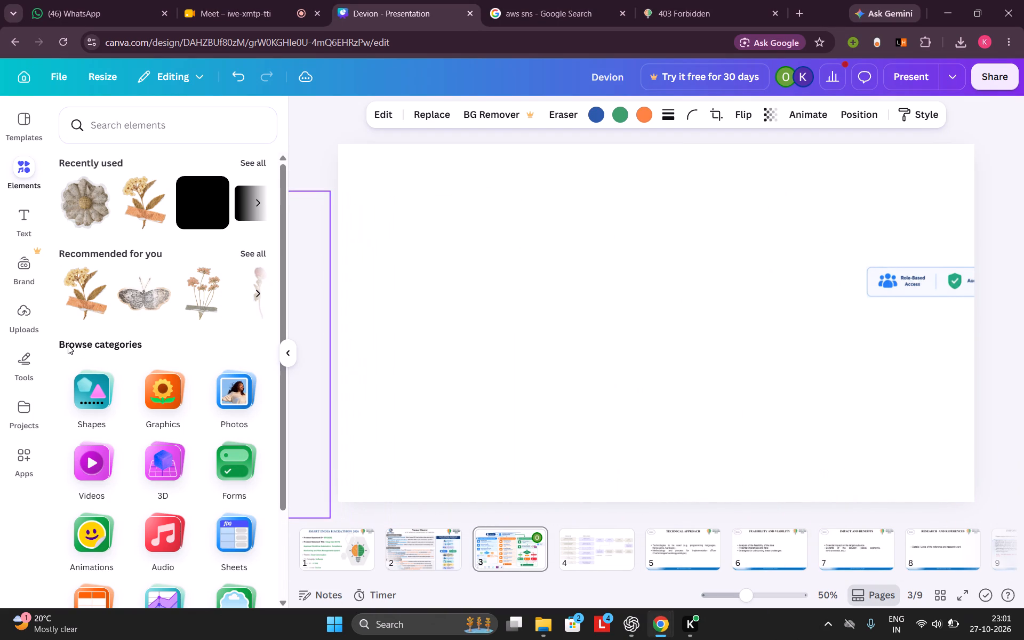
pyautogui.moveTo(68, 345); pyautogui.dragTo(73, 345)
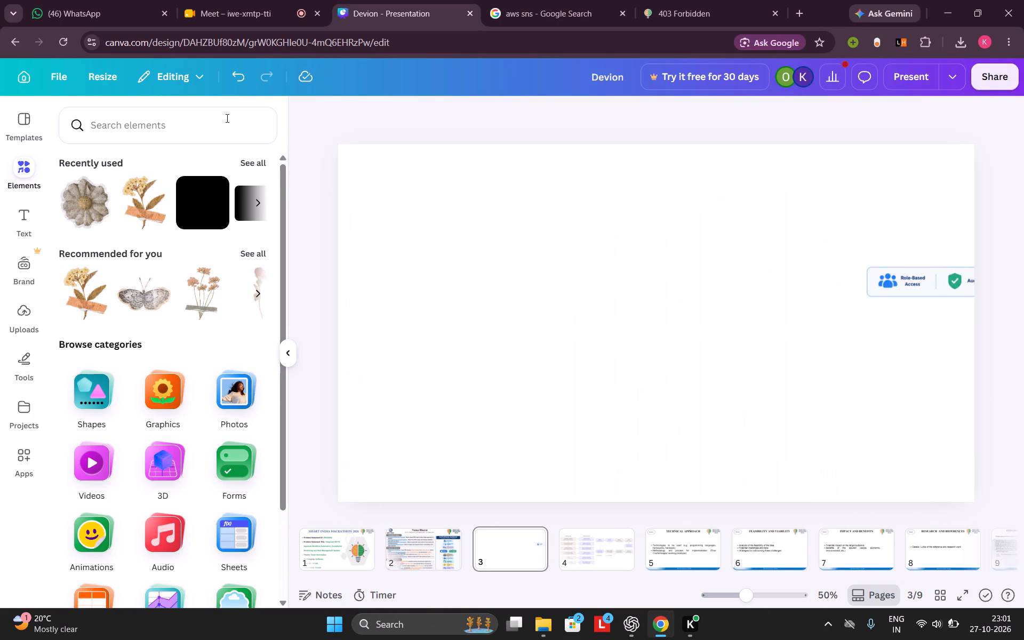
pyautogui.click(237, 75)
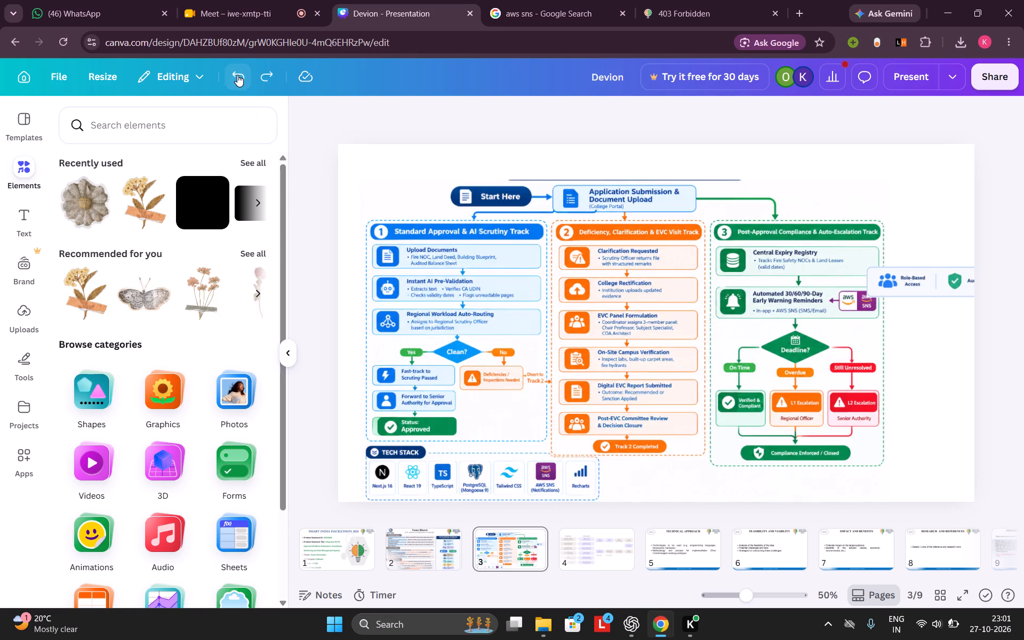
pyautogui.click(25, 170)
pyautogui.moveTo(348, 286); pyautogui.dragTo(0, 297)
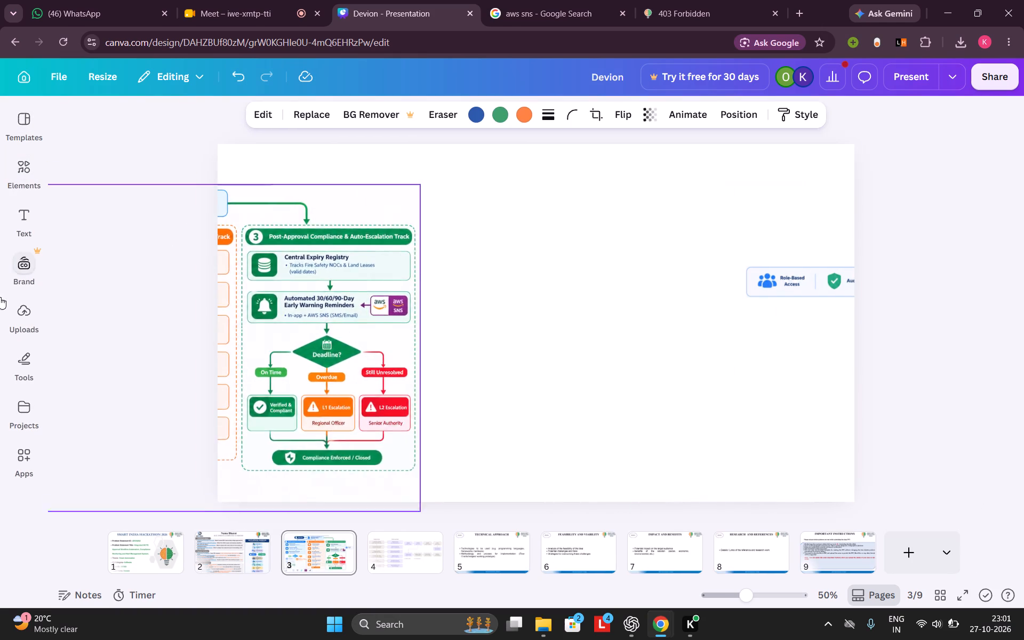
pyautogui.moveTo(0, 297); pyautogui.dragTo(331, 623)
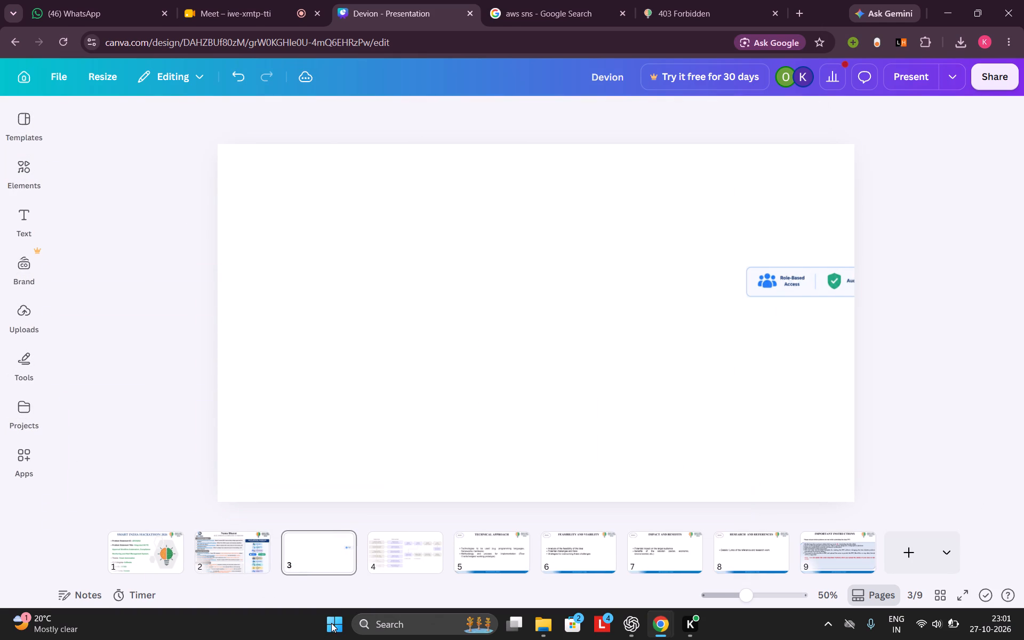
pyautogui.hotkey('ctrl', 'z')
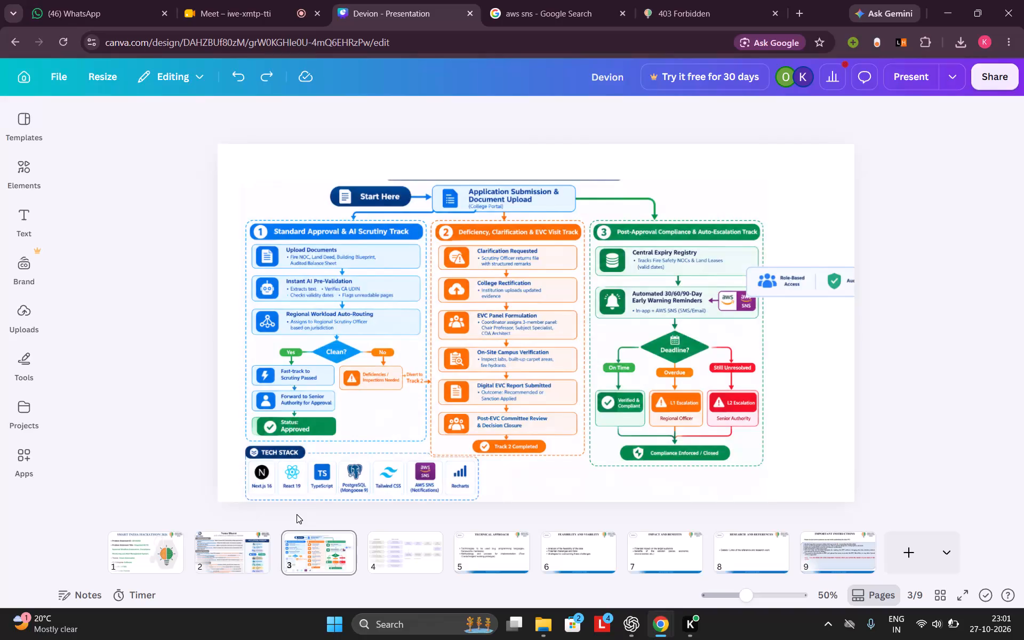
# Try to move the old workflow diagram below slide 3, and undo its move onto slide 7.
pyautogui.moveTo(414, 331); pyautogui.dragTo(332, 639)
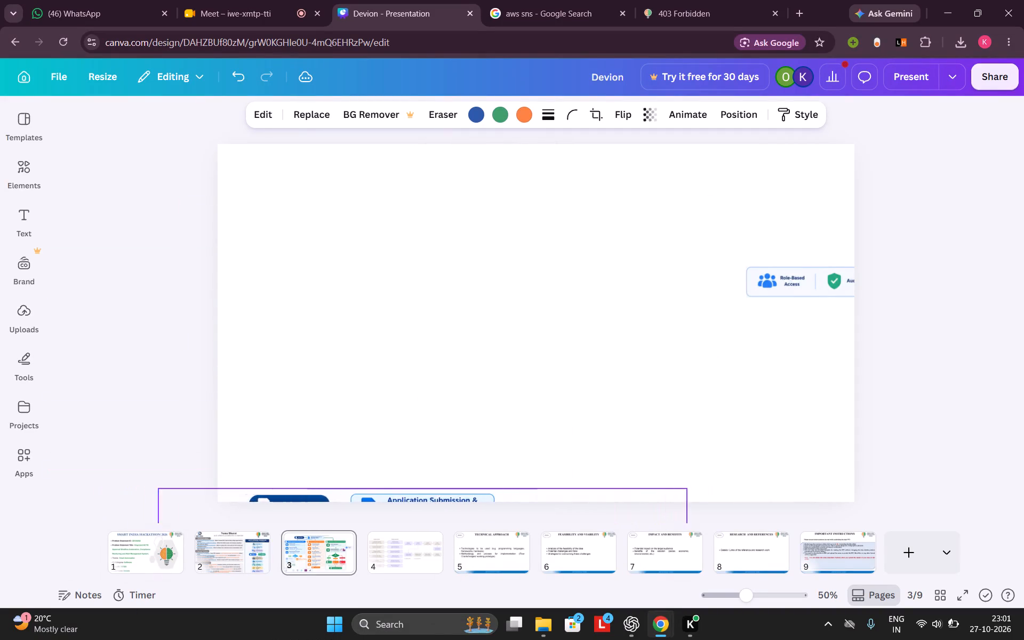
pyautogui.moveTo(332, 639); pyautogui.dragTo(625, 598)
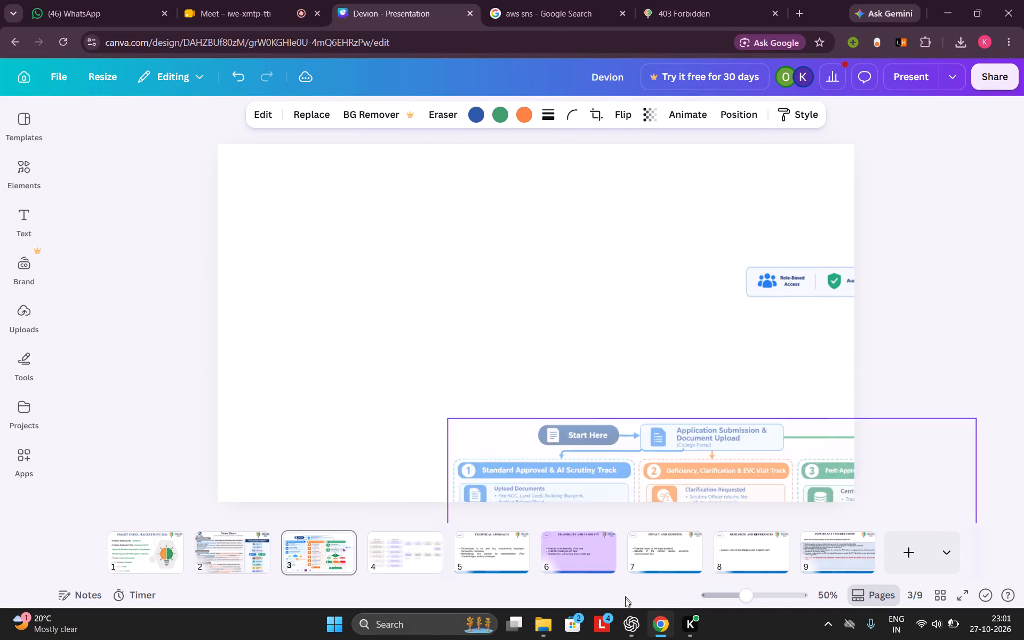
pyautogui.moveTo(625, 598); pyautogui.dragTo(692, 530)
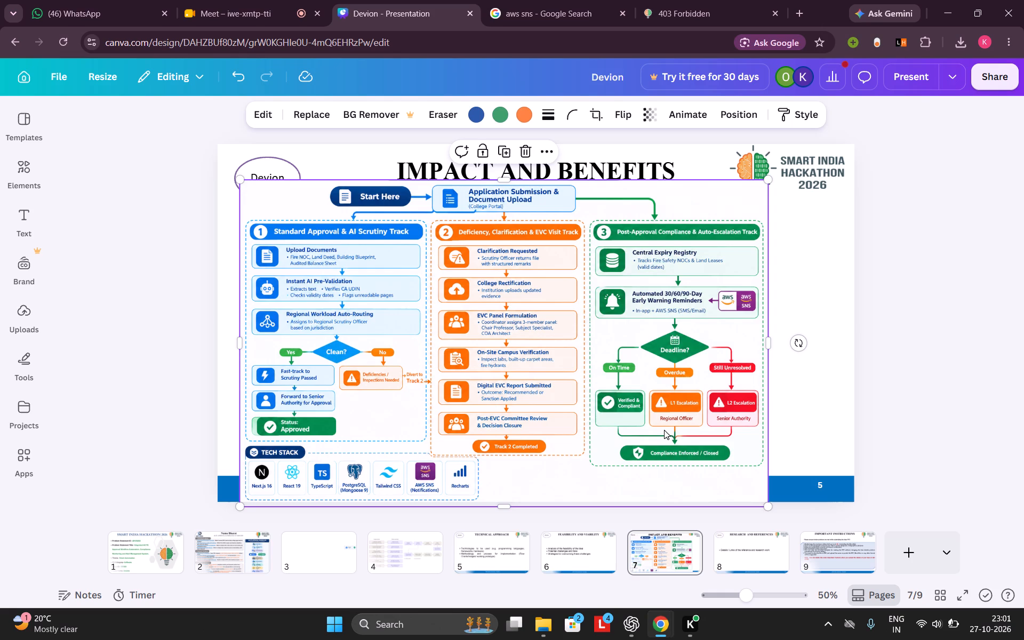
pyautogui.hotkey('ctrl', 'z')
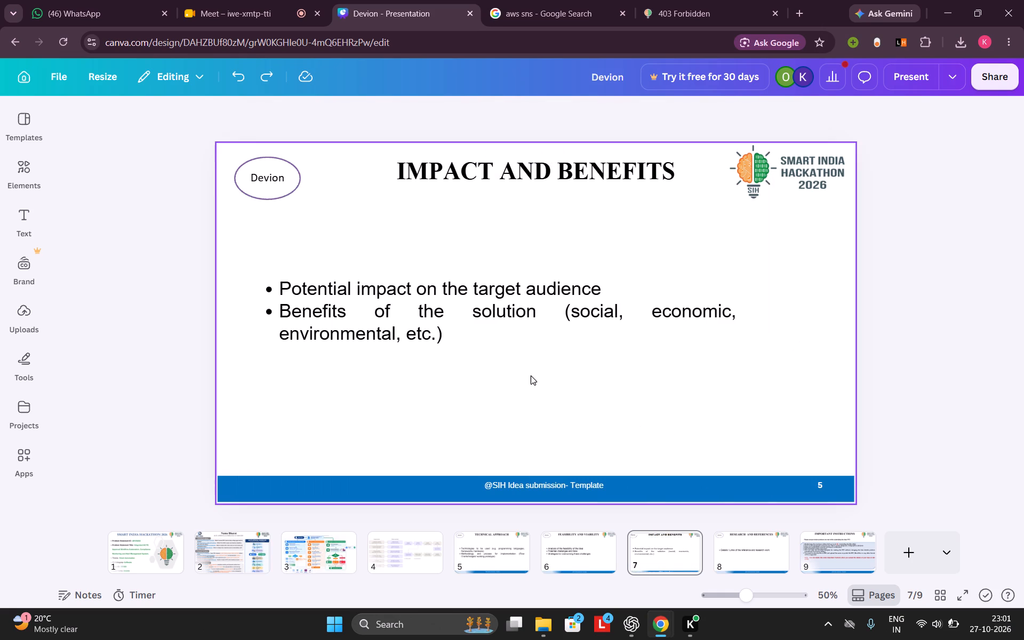
# Return to slide 3 and move the old workflow diagram down until only its top rows remain on the slide.
pyautogui.click(302, 564)
pyautogui.moveTo(479, 358); pyautogui.dragTo(404, 575)
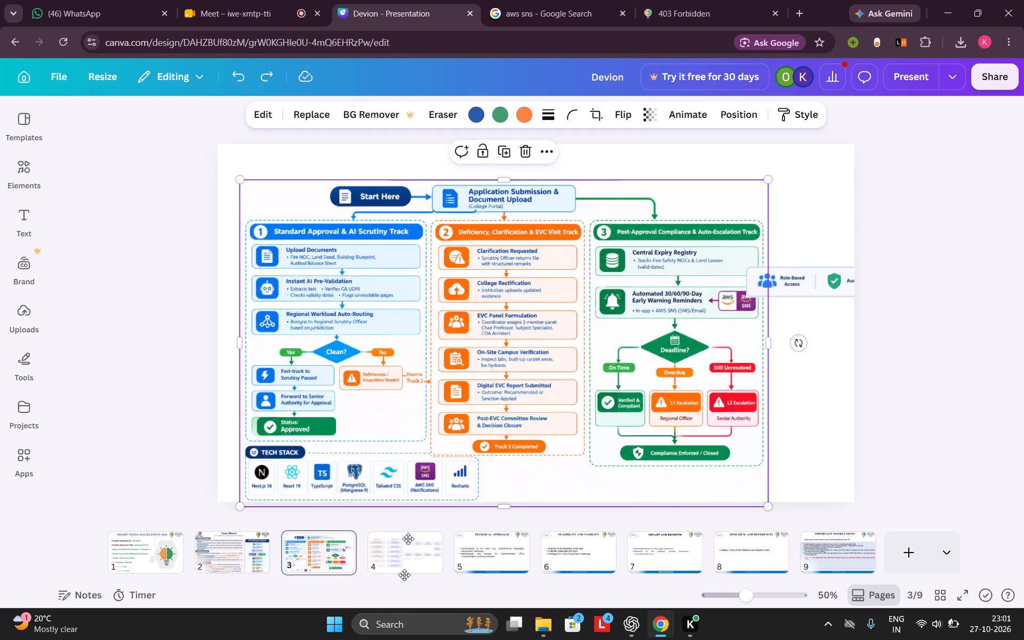
pyautogui.moveTo(404, 575); pyautogui.dragTo(426, 639)
# Paste the copied ChatGPT workflow image onto slide 3.
pyautogui.click(438, 338)
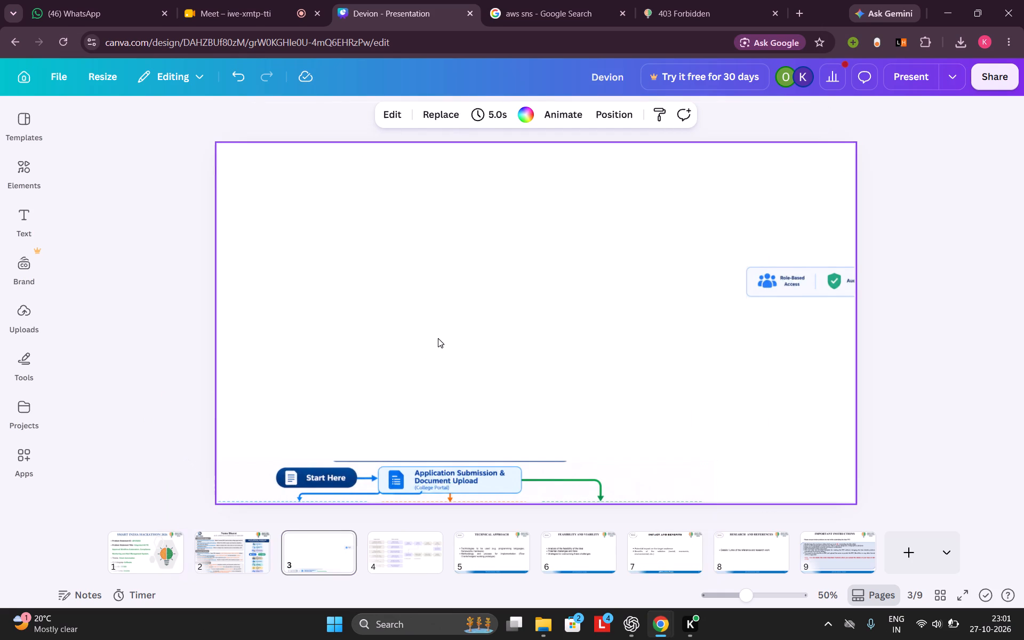
pyautogui.hotkey('ctrl', 'v')
pyautogui.click(437, 321)
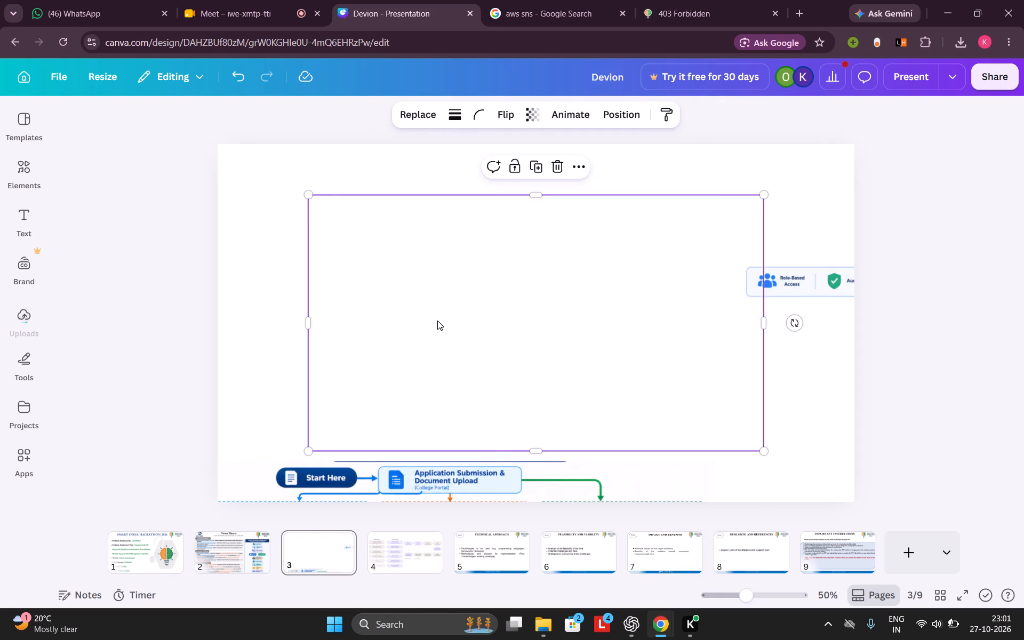
pyautogui.moveTo(796, 295); pyautogui.dragTo(929, 433)
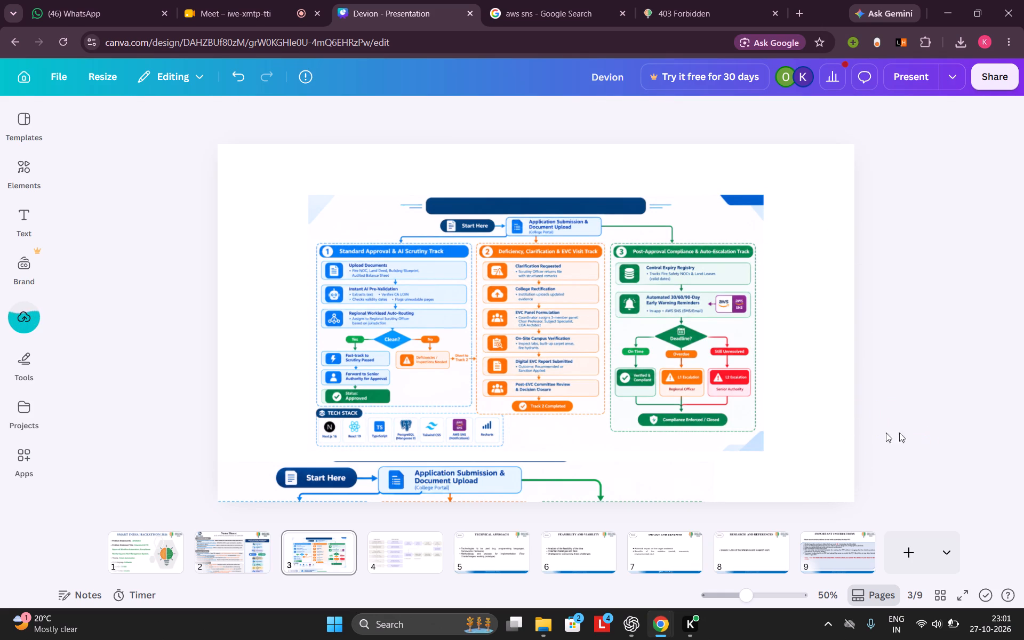
pyautogui.moveTo(958, 430); pyautogui.dragTo(932, 425)
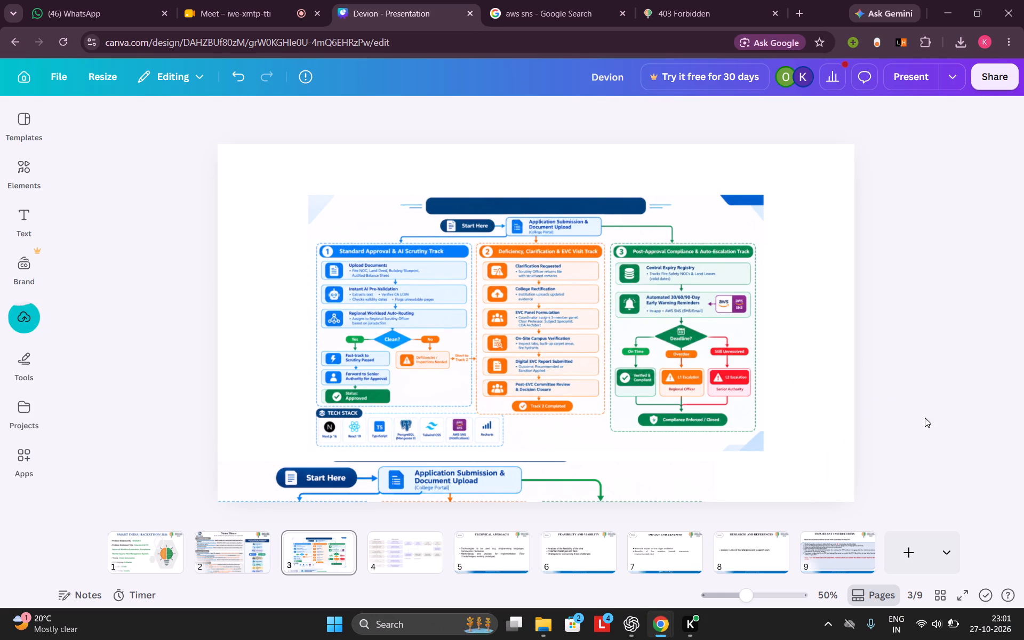
pyautogui.click(925, 418)
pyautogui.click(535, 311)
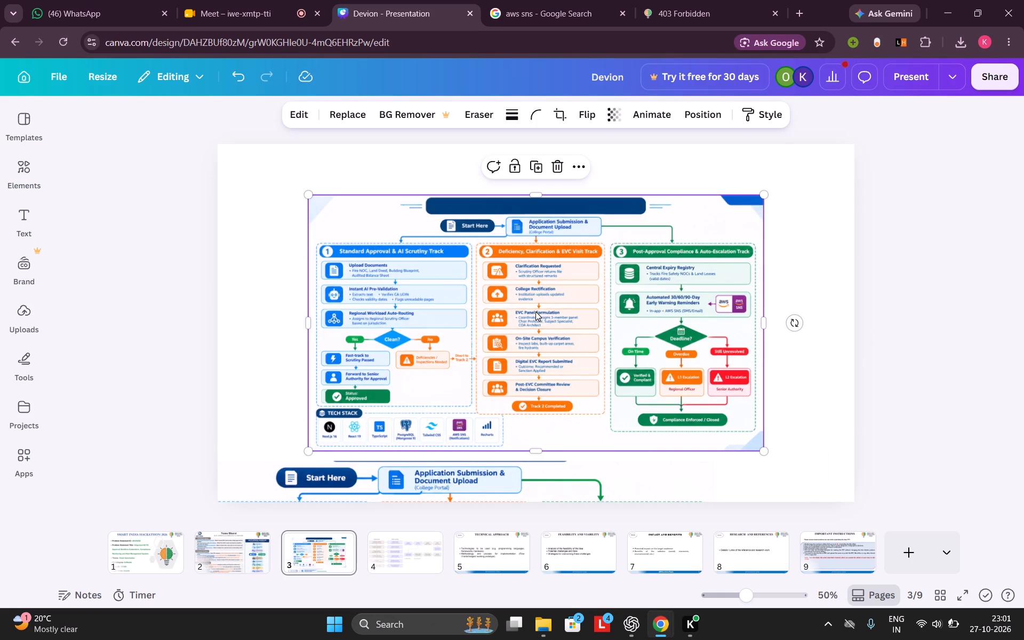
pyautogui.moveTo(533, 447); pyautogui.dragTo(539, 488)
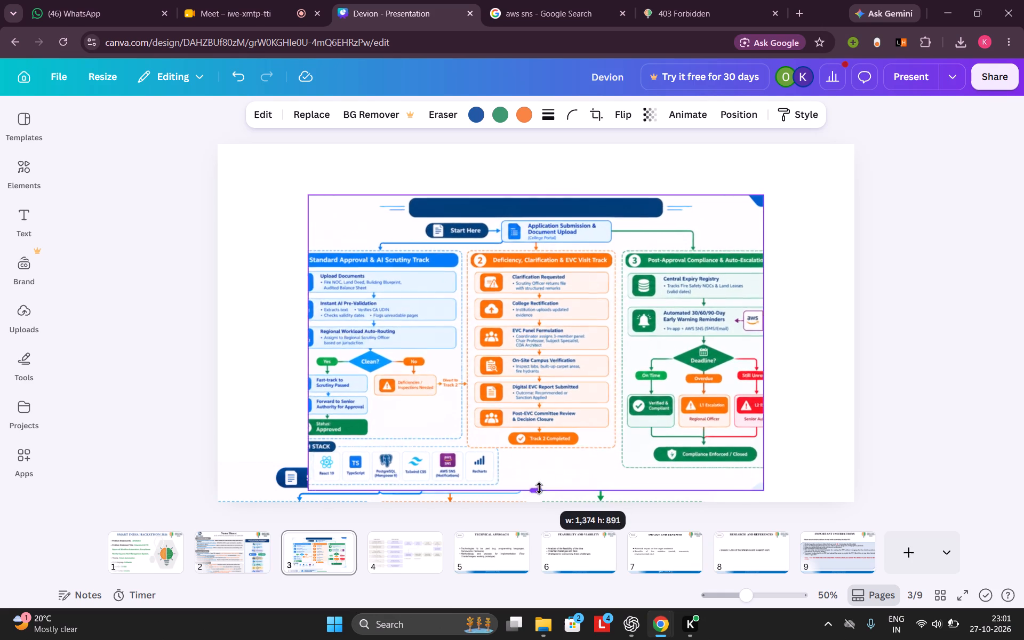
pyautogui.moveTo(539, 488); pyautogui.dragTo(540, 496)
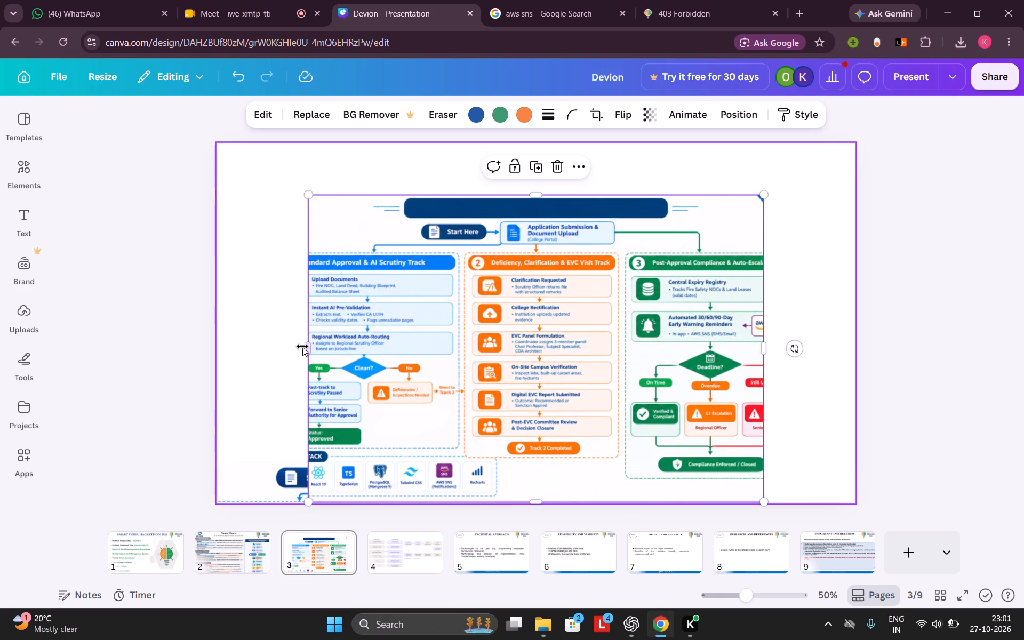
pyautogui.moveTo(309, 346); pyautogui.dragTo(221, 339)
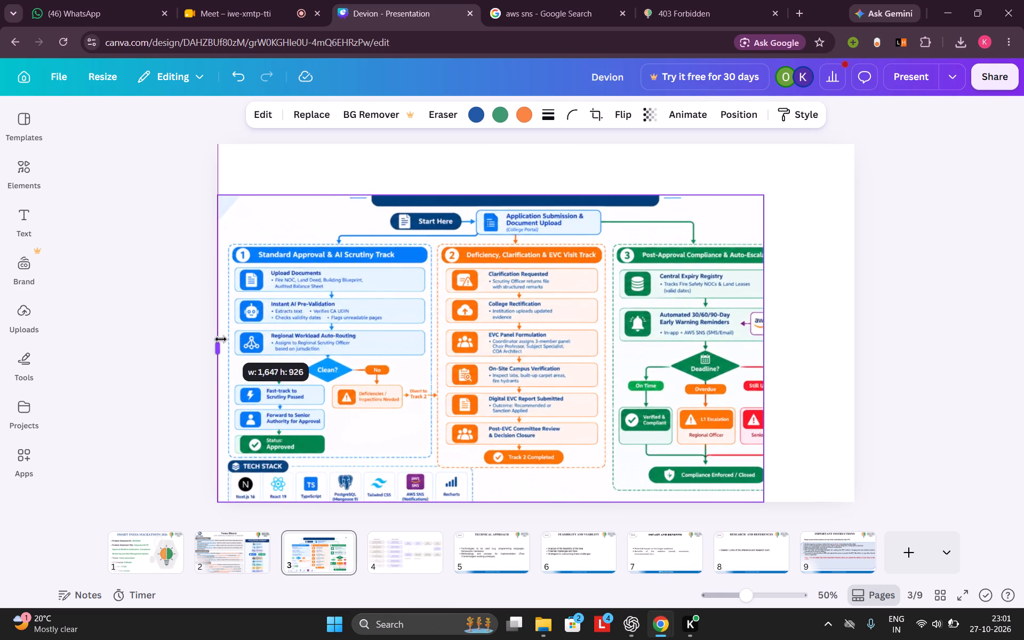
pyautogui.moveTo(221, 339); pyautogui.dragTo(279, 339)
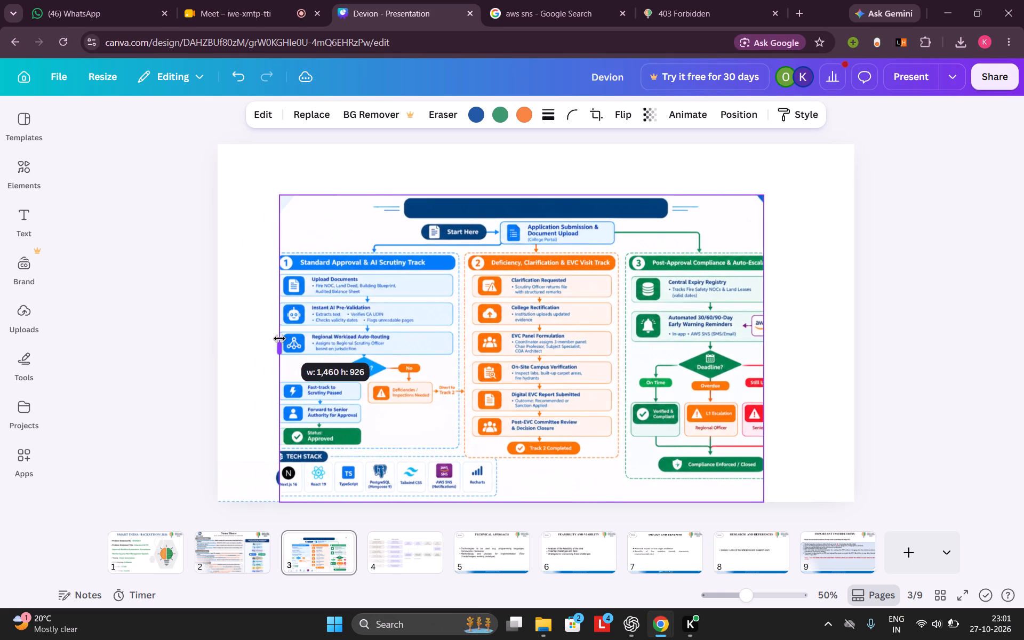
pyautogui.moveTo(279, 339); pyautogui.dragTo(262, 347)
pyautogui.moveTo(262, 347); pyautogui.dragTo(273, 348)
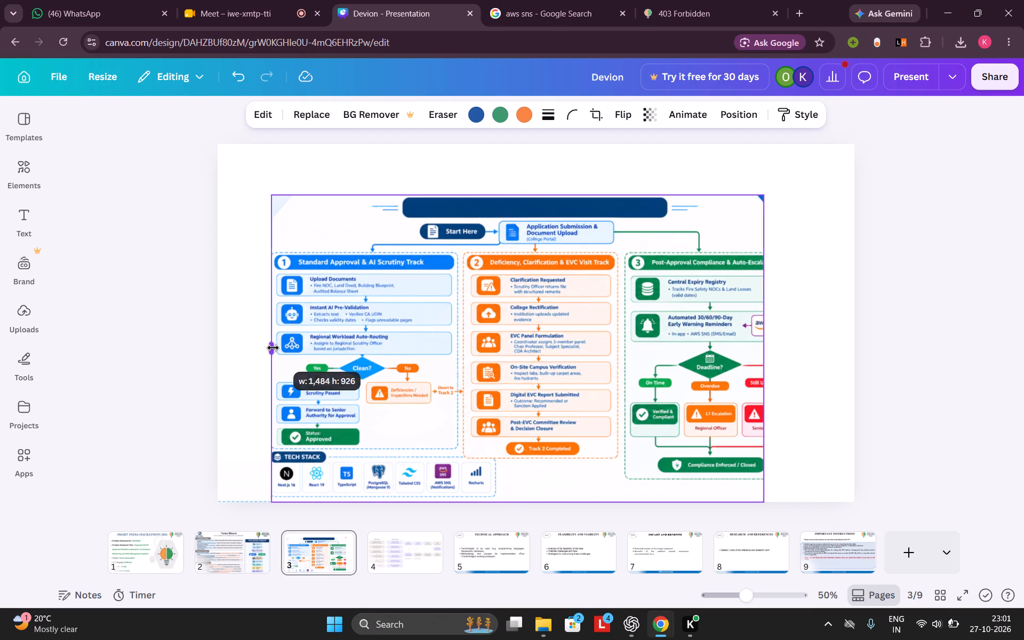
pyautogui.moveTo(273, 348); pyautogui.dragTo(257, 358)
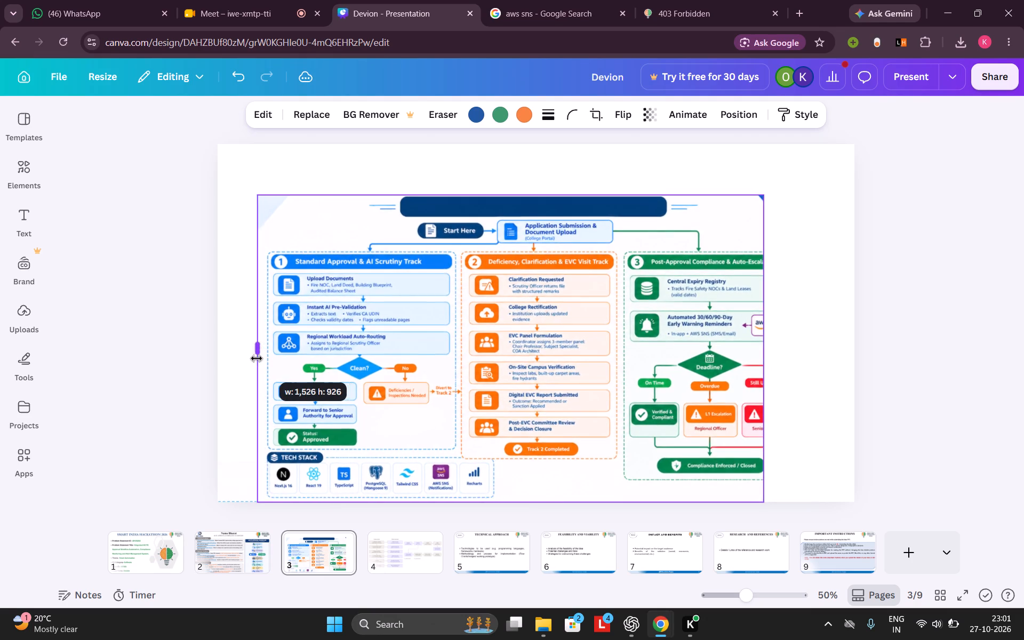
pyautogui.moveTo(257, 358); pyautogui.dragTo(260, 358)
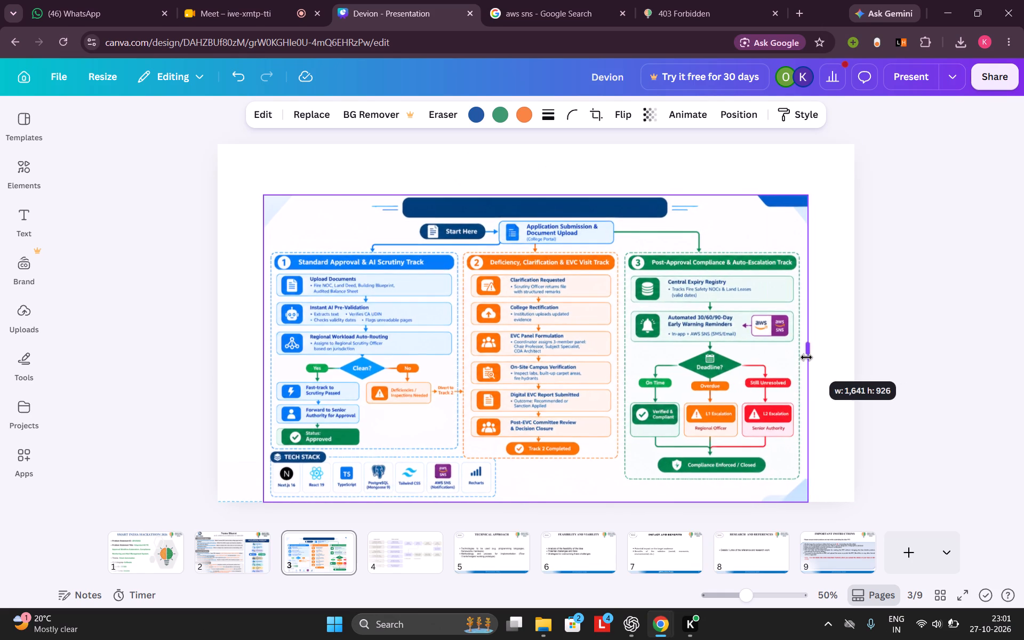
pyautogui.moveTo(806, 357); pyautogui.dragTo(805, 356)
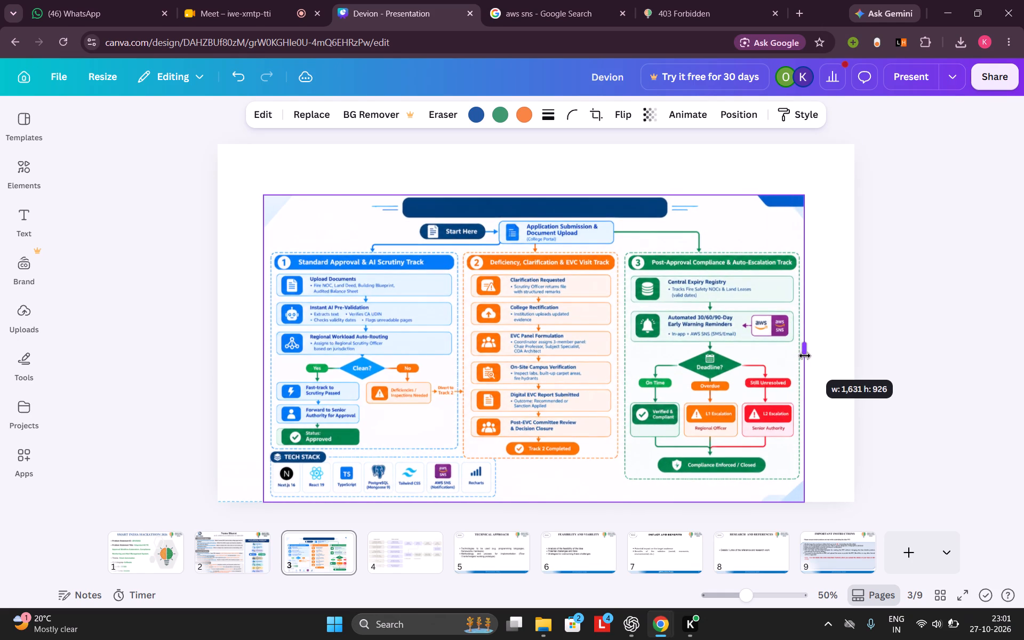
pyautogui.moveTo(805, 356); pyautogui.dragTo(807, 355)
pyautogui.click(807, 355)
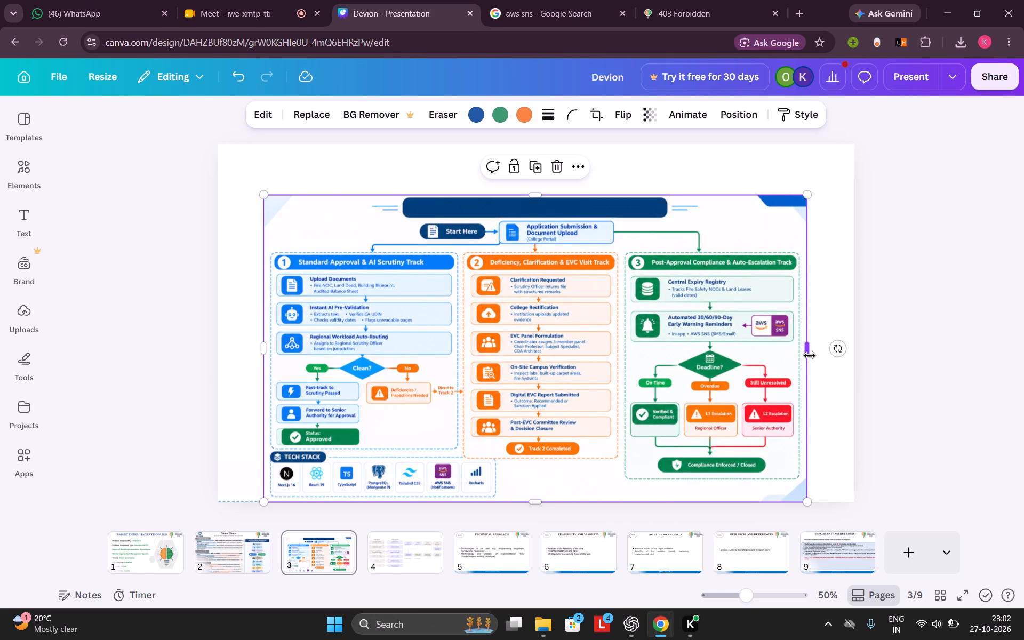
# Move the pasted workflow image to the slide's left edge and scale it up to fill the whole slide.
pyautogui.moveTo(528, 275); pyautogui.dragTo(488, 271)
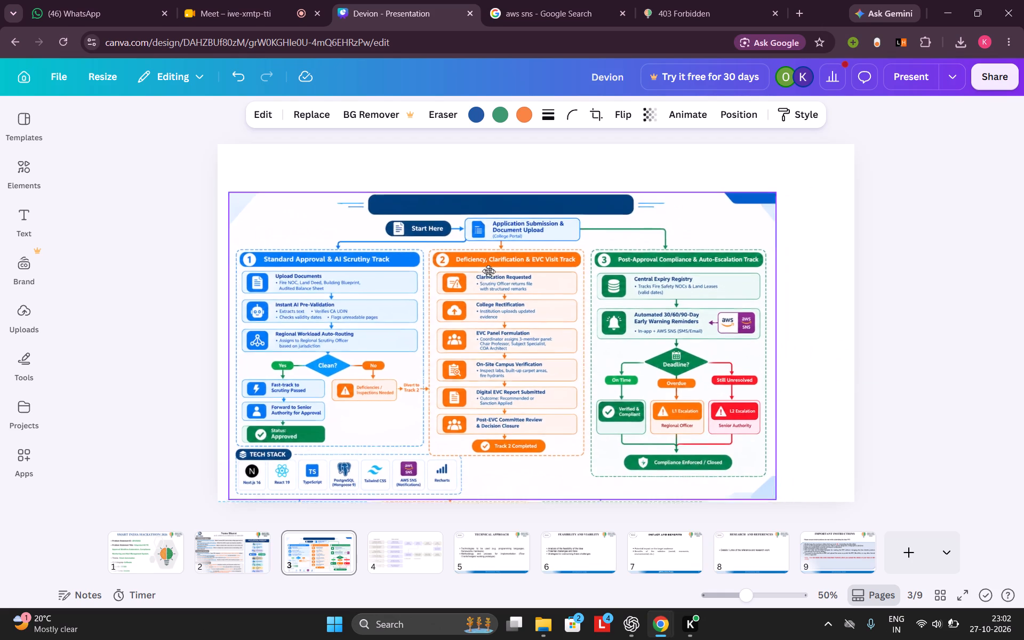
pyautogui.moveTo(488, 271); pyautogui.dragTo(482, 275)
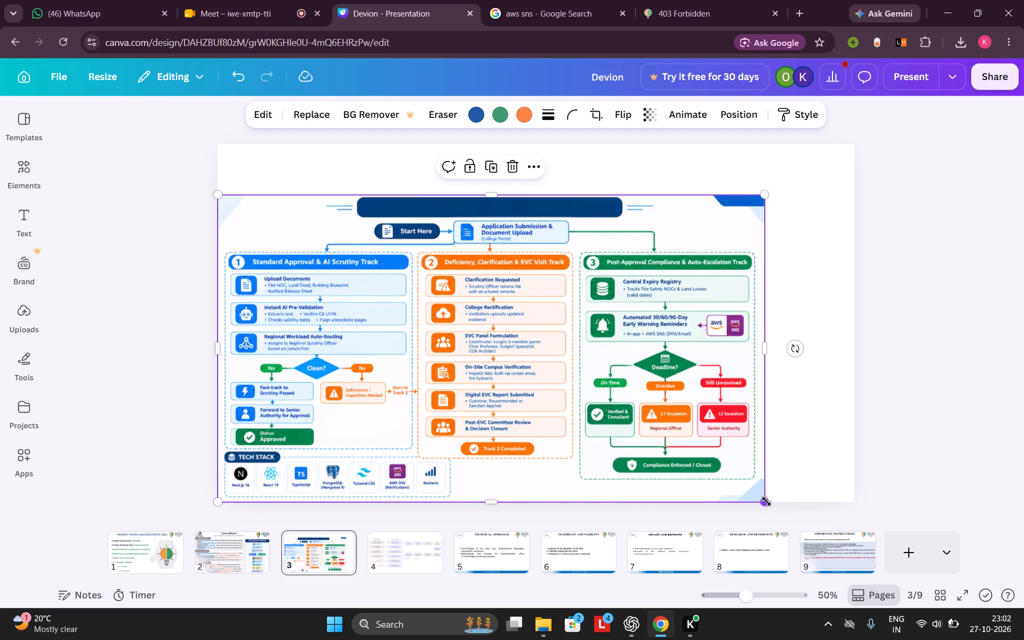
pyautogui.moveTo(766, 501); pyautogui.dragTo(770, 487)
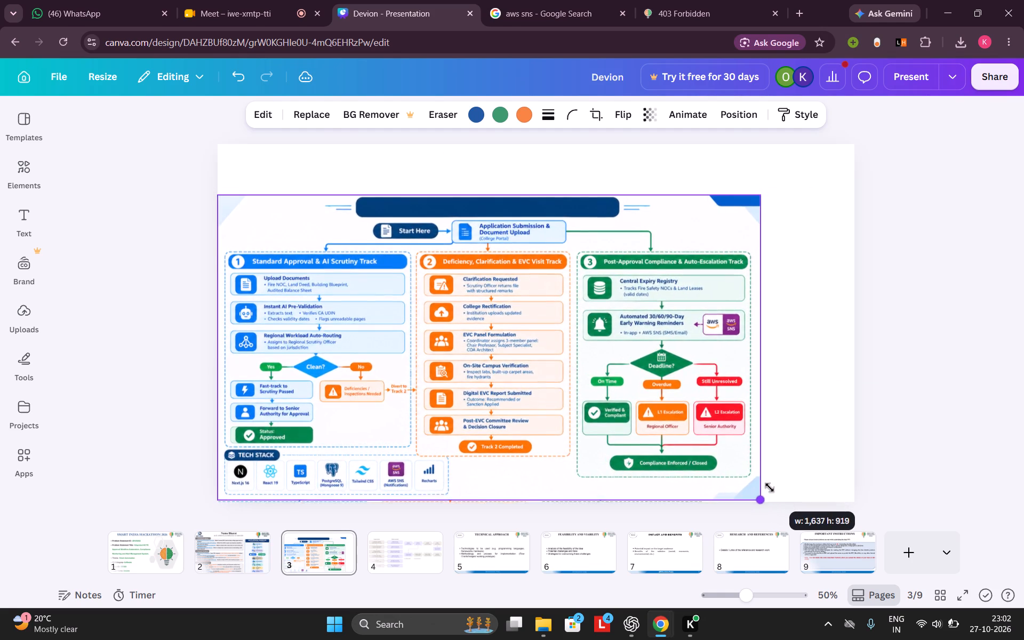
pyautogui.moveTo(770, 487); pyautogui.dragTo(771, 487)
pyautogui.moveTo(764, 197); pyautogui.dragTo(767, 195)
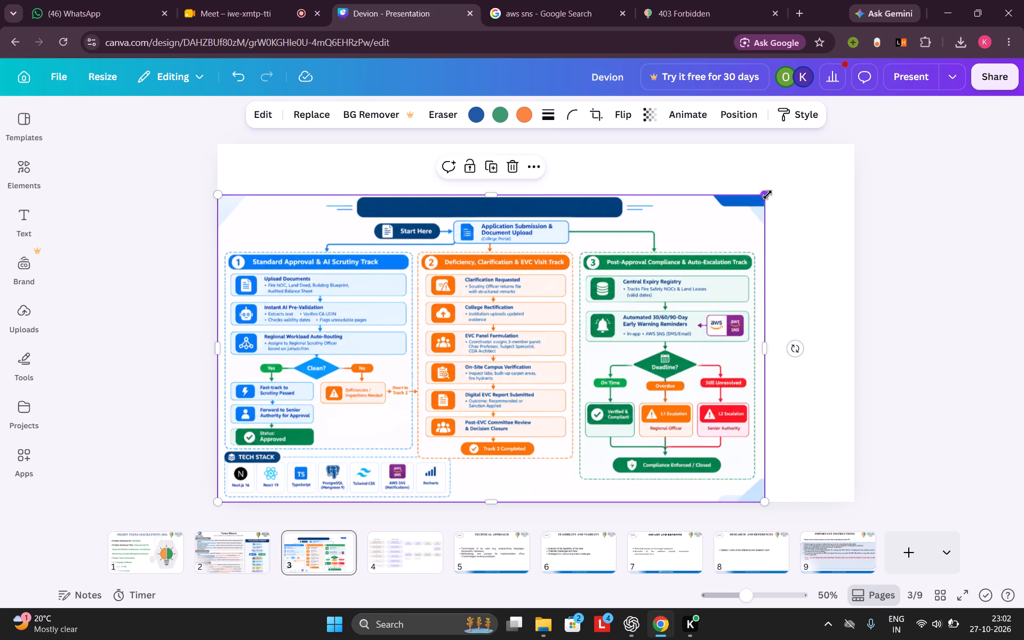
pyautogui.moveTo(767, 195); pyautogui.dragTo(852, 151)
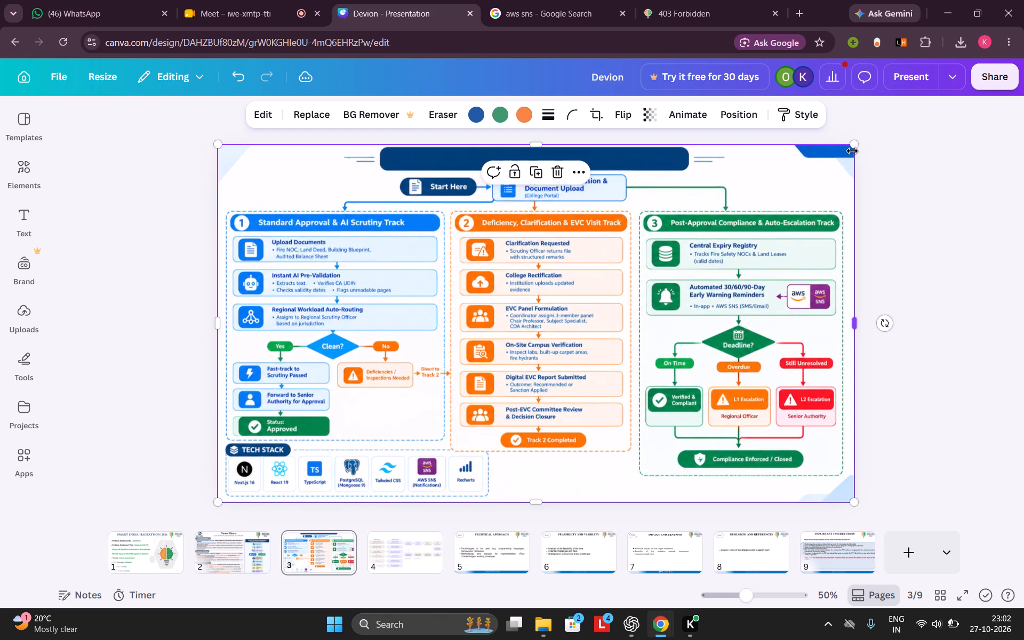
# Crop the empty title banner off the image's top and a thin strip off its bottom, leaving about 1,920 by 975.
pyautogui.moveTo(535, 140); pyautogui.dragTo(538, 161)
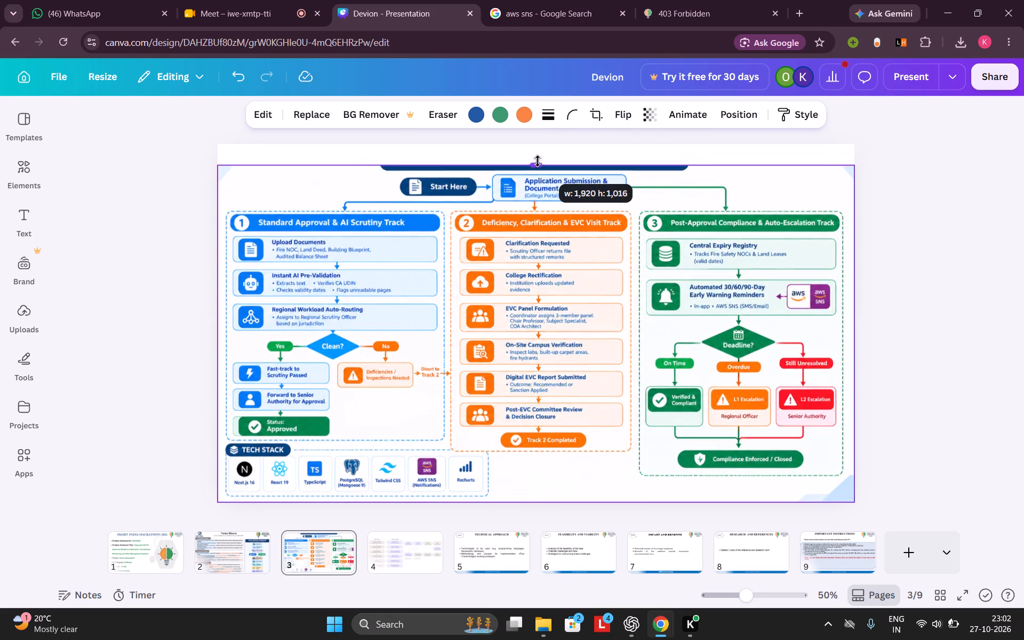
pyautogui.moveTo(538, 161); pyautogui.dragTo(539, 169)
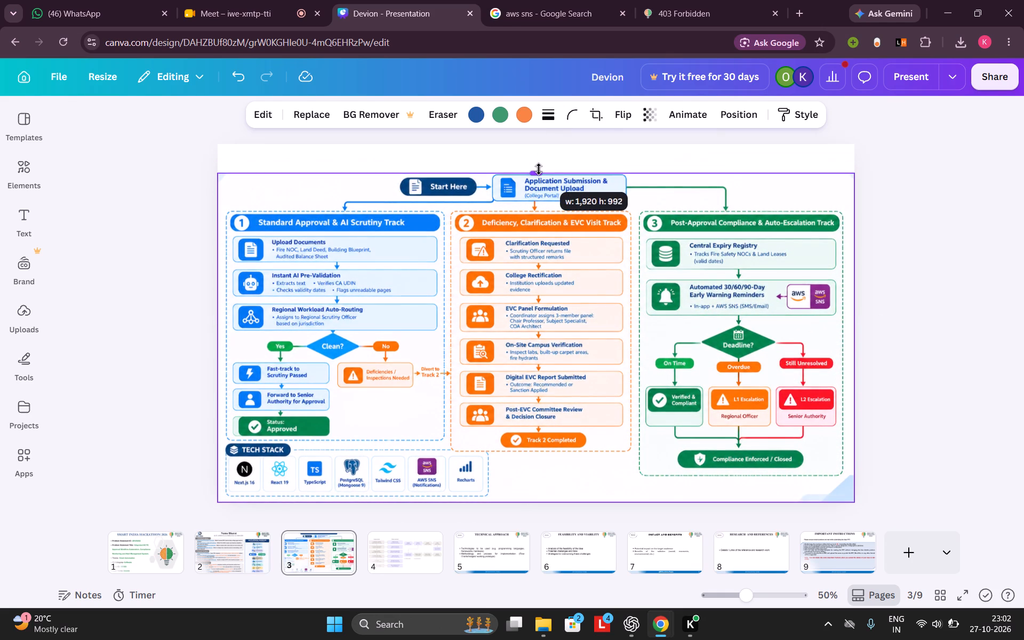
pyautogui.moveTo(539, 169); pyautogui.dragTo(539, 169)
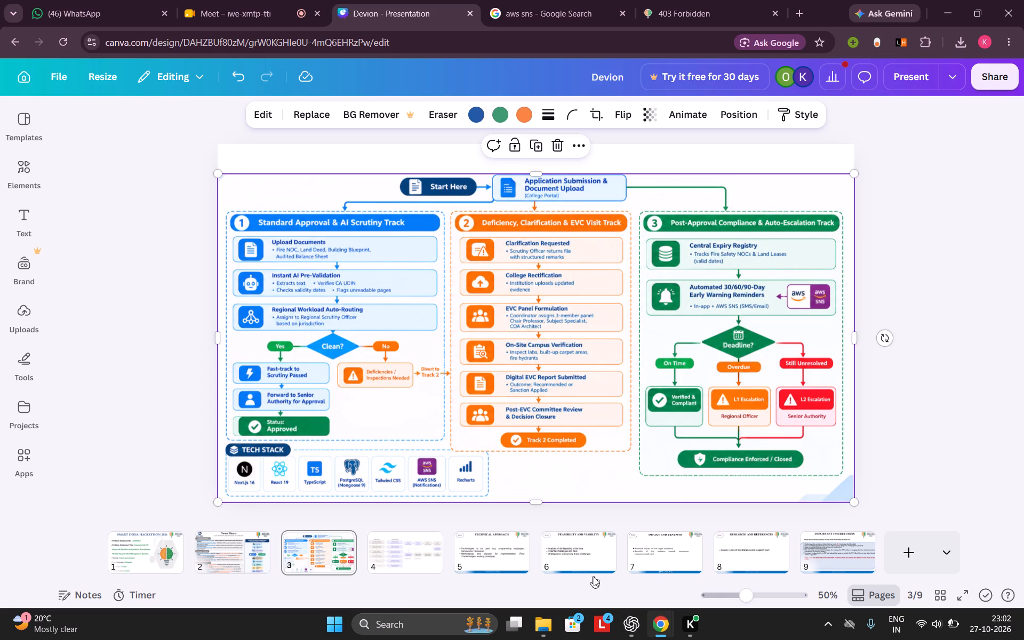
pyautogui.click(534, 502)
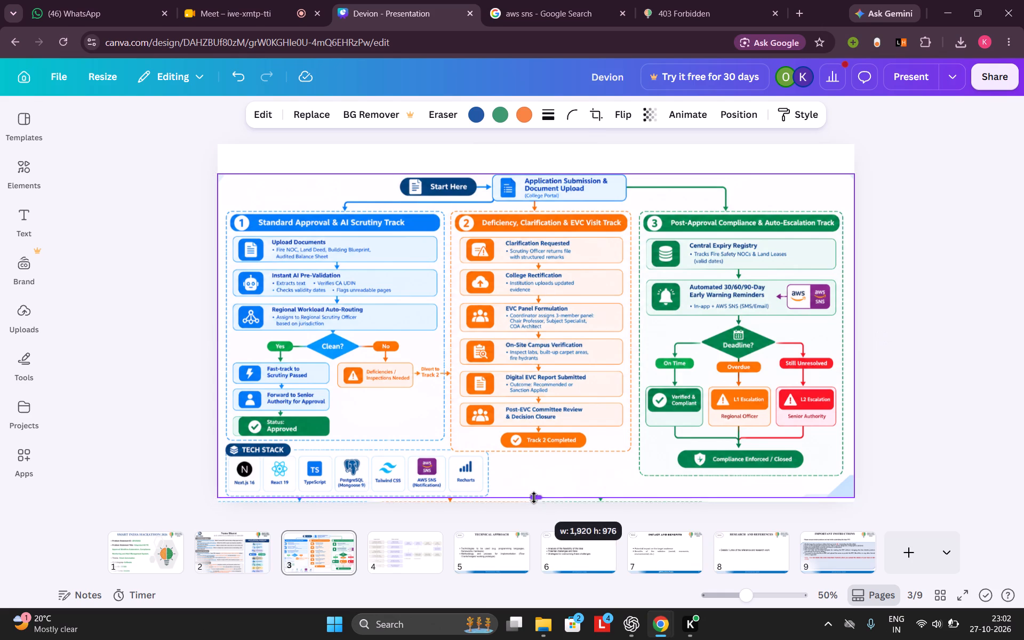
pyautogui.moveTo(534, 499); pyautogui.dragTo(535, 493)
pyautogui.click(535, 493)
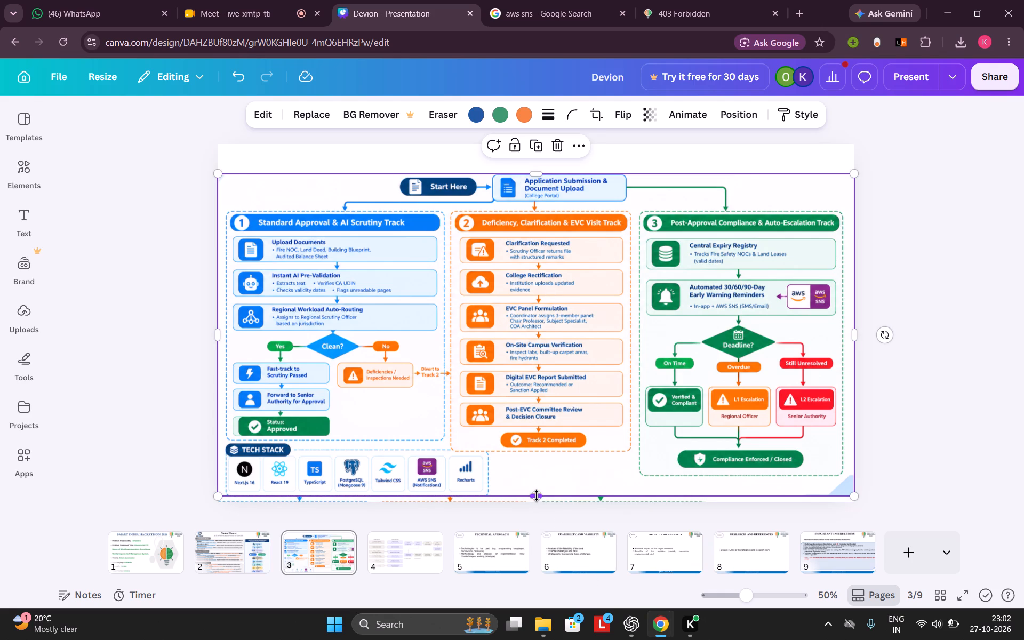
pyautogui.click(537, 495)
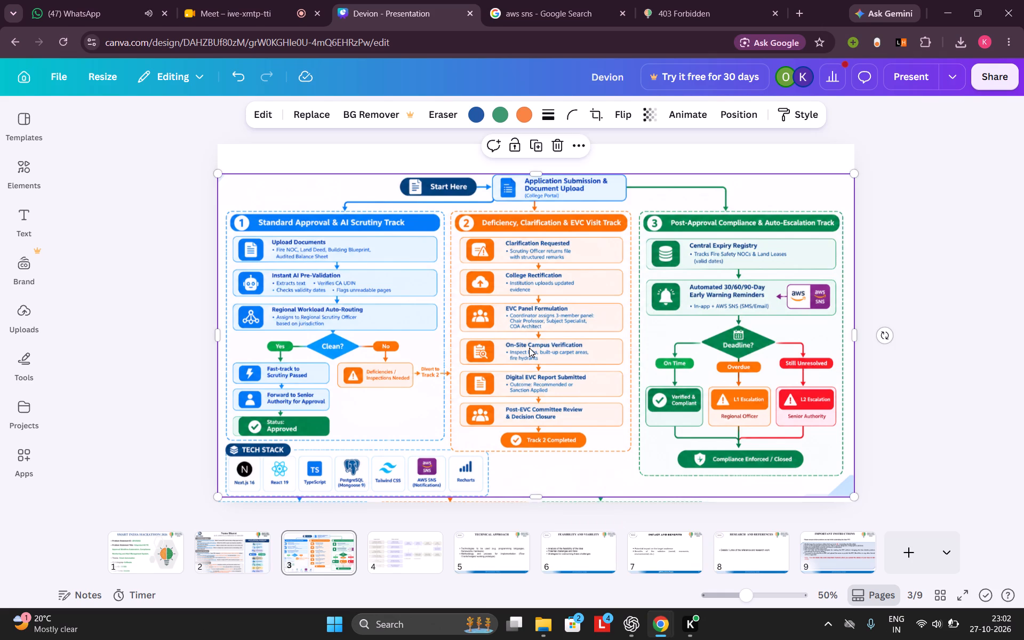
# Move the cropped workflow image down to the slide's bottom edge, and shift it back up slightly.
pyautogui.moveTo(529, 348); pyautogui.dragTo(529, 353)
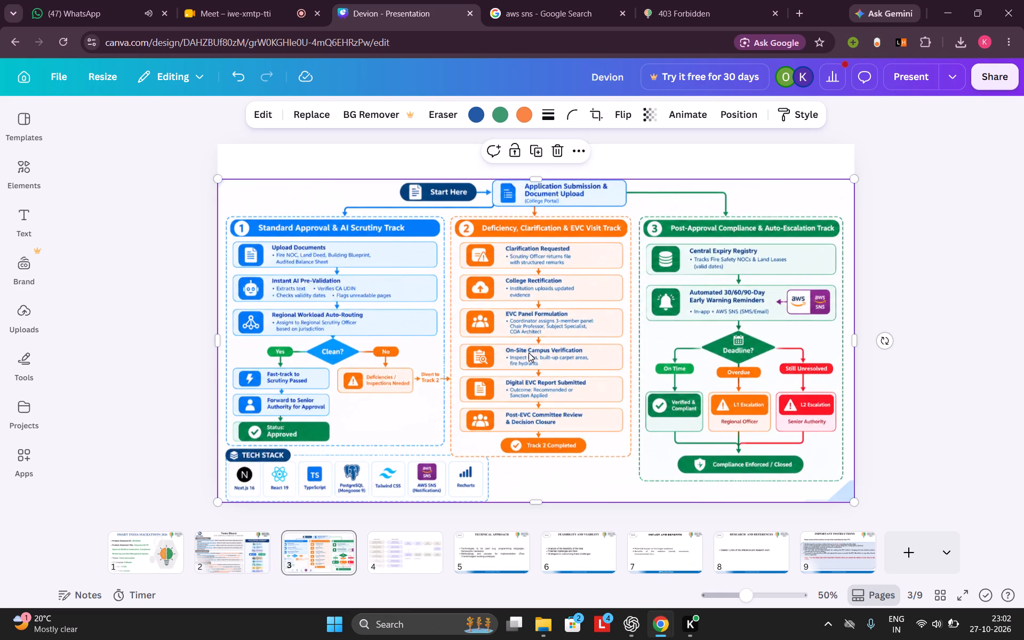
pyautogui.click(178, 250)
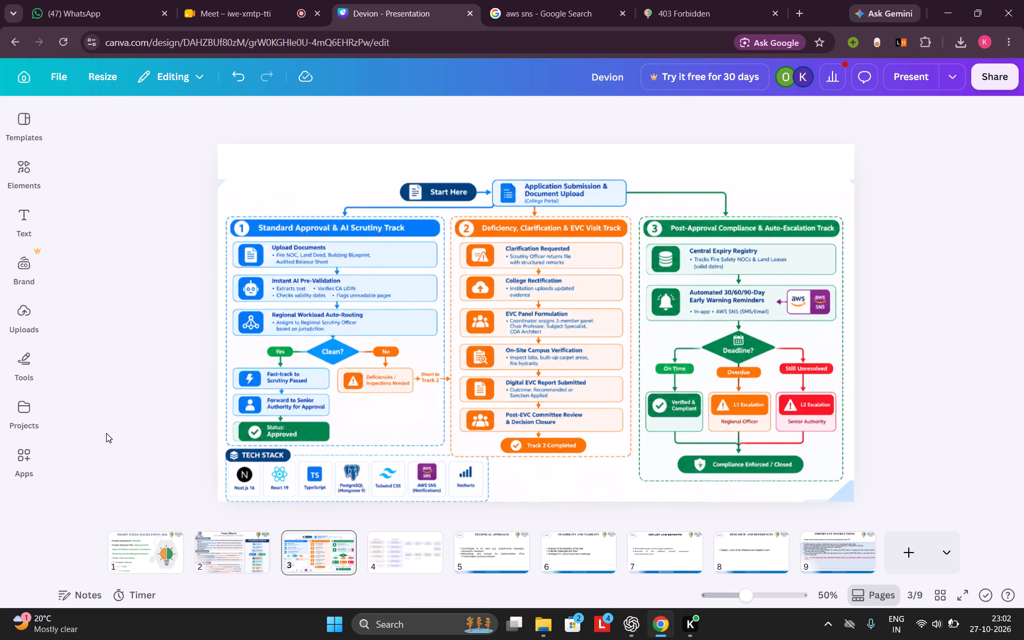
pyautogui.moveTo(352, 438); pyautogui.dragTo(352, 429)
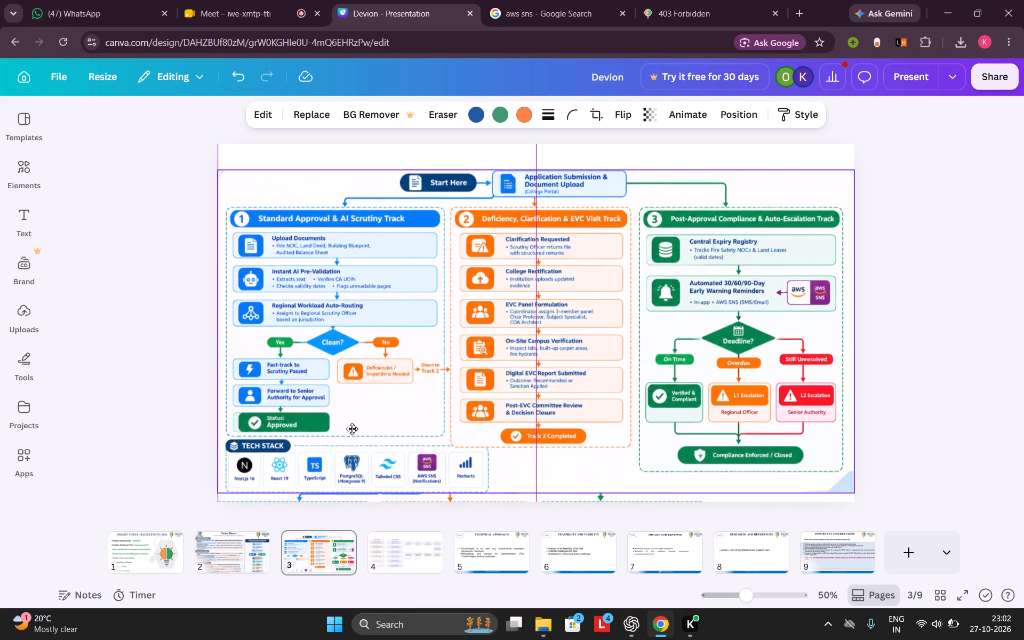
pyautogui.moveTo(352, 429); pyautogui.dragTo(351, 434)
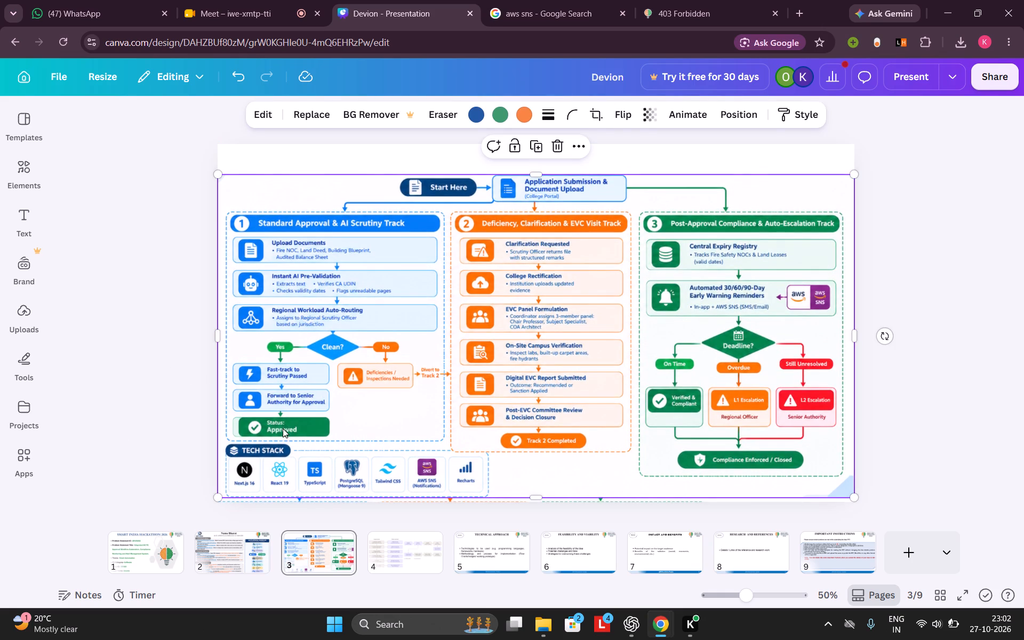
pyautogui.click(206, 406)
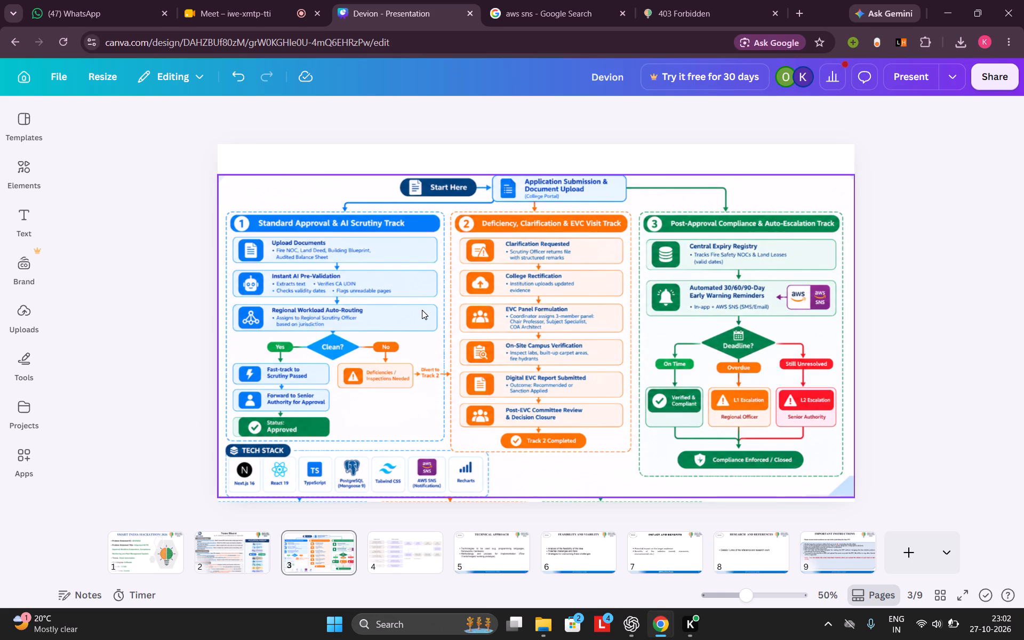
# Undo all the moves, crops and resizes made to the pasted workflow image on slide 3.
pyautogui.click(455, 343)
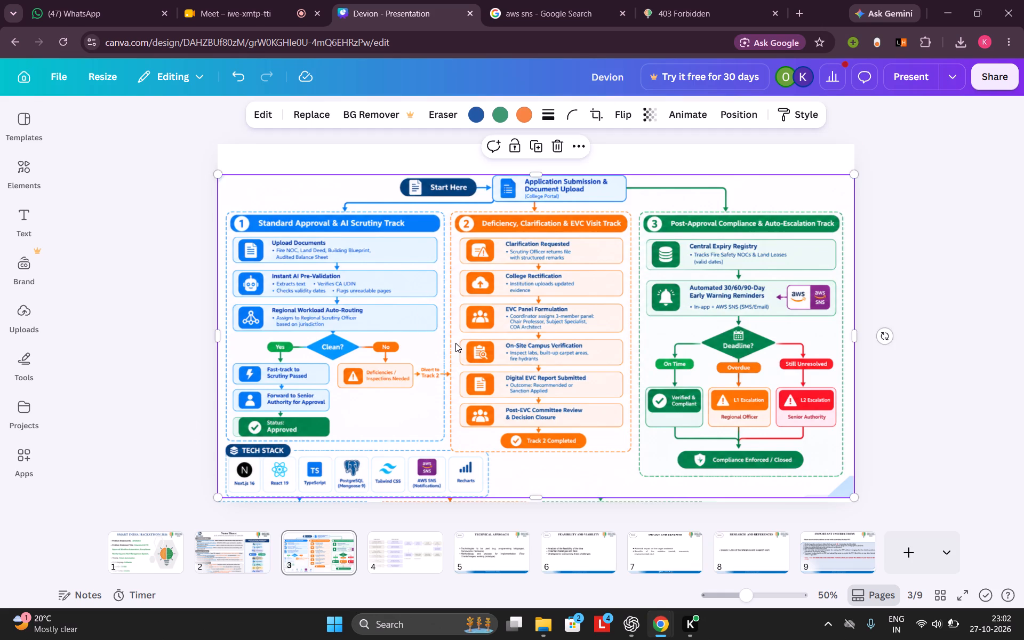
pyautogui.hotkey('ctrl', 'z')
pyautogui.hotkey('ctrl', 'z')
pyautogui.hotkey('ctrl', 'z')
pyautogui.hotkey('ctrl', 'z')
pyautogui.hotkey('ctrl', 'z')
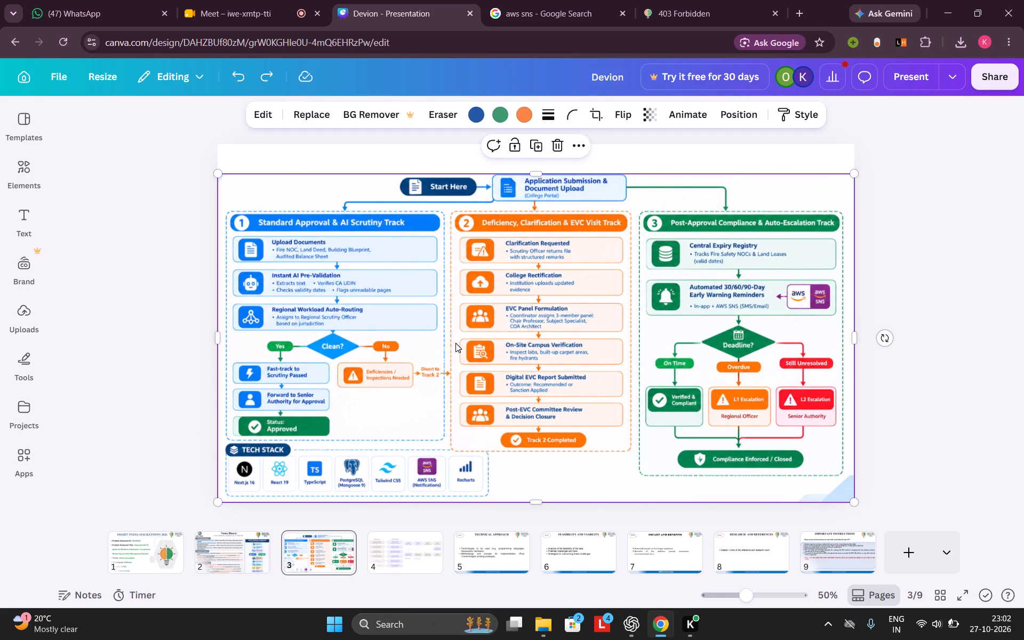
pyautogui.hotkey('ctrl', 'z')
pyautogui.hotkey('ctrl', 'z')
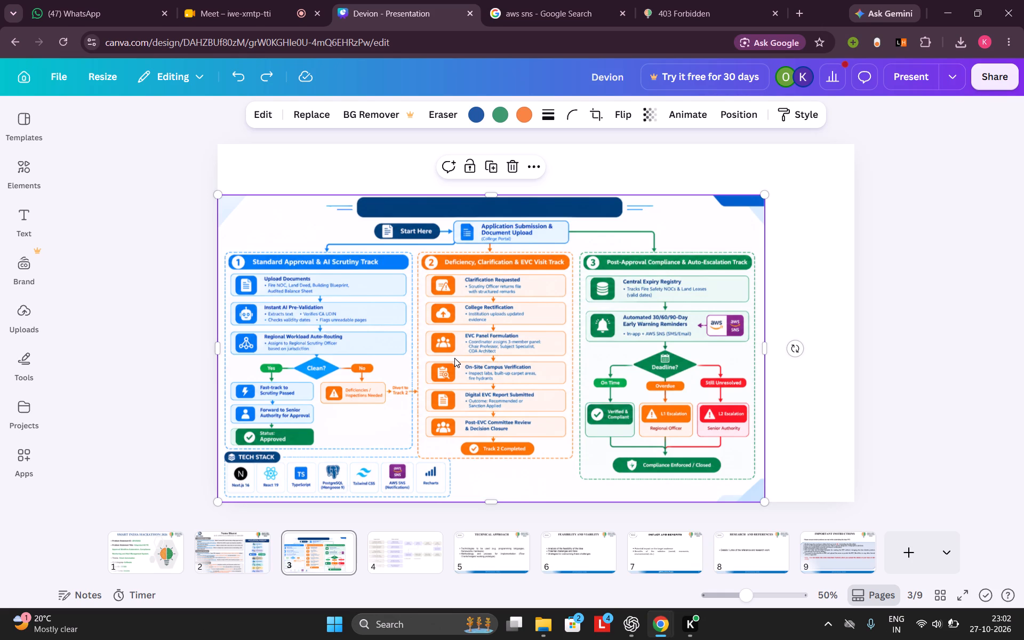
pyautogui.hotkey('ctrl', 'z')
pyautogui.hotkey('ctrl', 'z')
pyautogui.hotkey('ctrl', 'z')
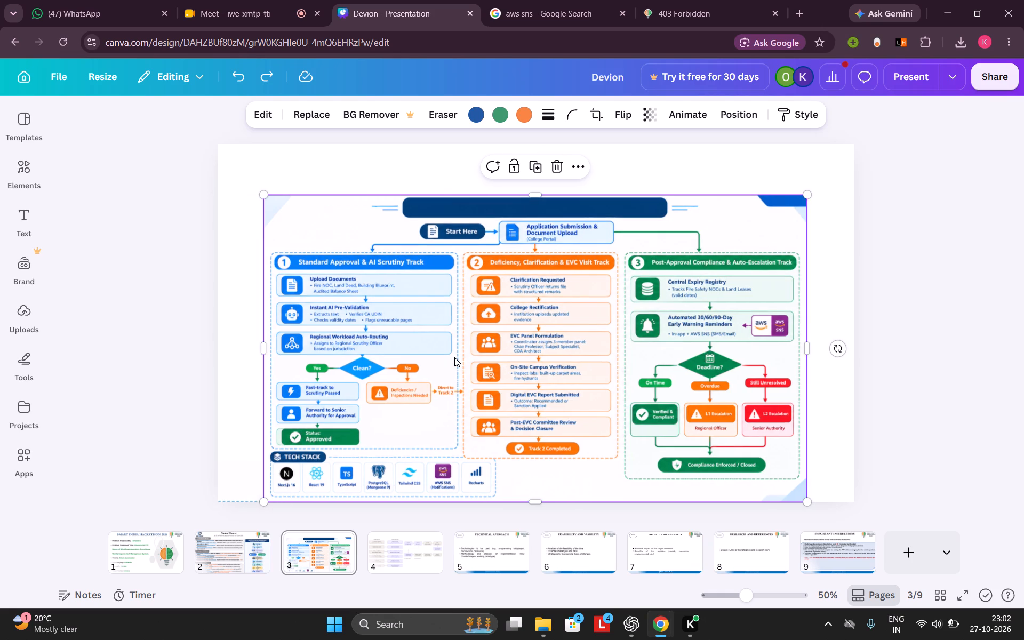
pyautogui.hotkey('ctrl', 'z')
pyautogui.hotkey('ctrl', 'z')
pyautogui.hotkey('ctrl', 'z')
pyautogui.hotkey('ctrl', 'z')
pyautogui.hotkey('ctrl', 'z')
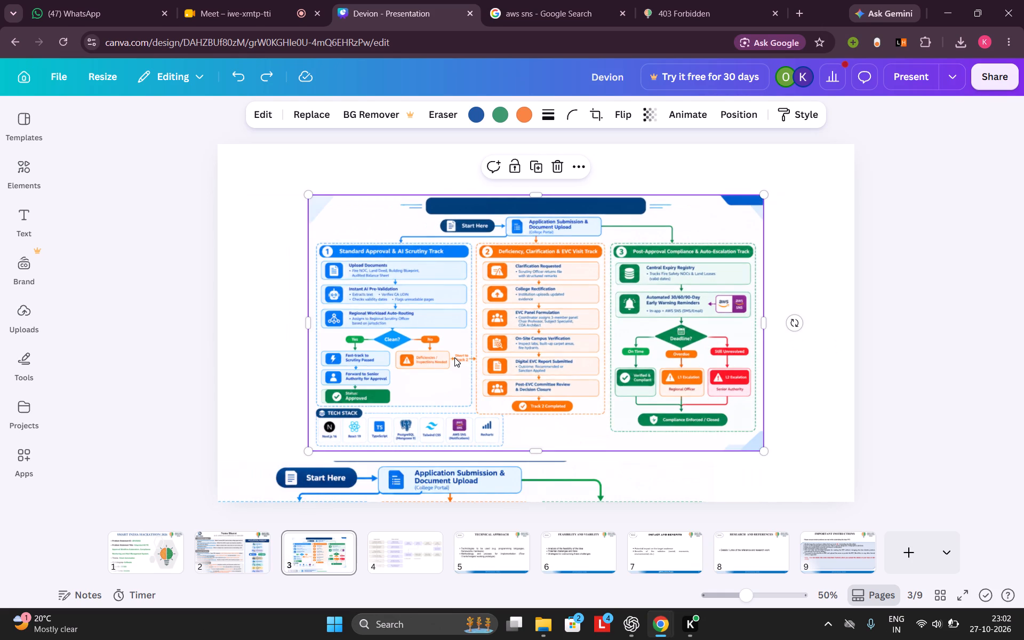
# Undo the new workflow image's paste and the old workflow diagram's downward move on slide 3.
pyautogui.hotkey('ctrl', 'z')
pyautogui.hotkey('ctrl', 'z')
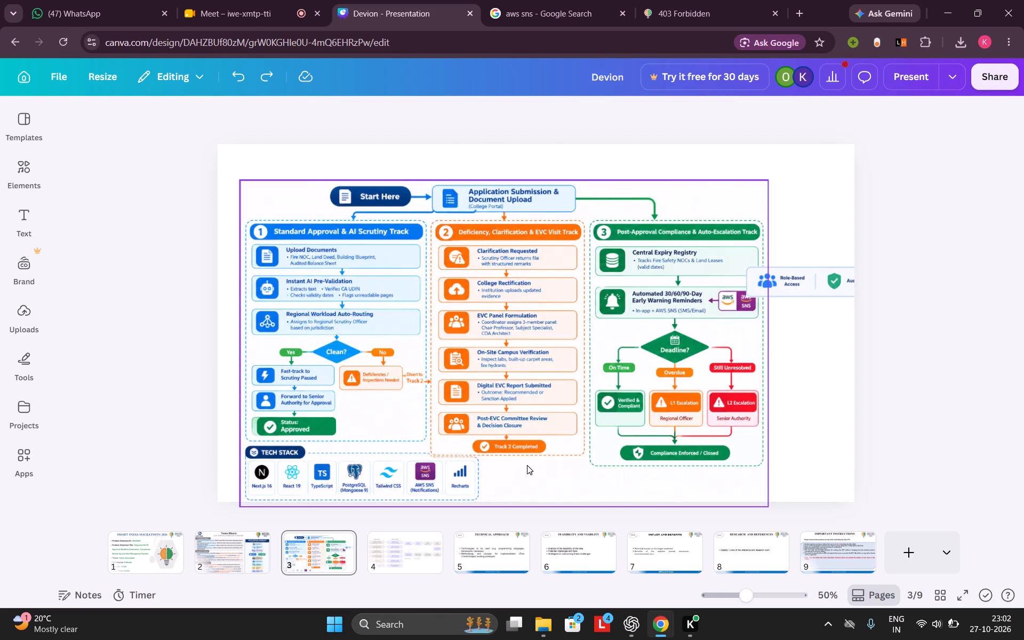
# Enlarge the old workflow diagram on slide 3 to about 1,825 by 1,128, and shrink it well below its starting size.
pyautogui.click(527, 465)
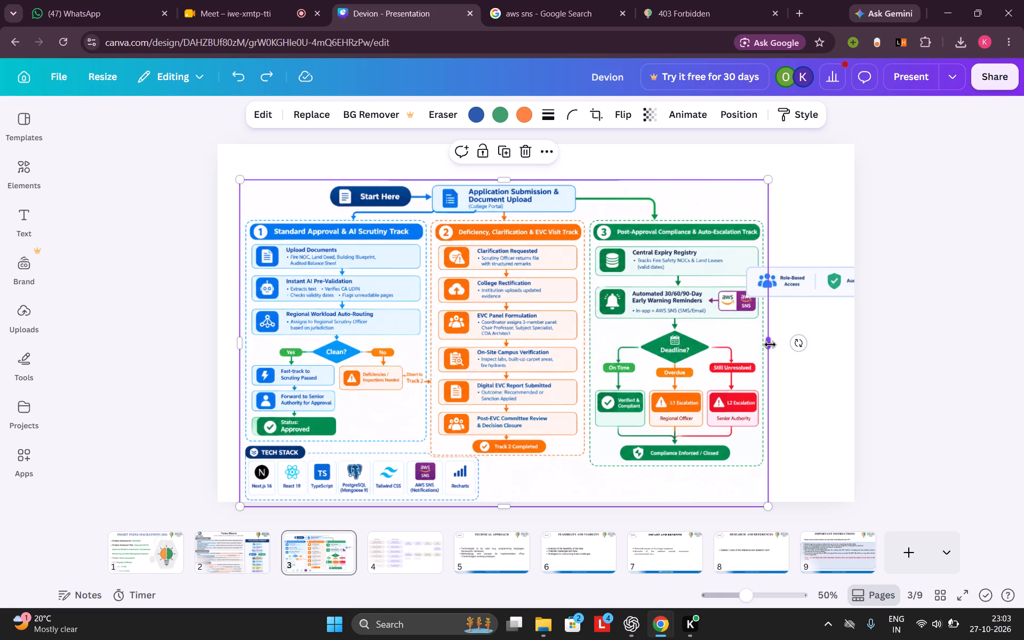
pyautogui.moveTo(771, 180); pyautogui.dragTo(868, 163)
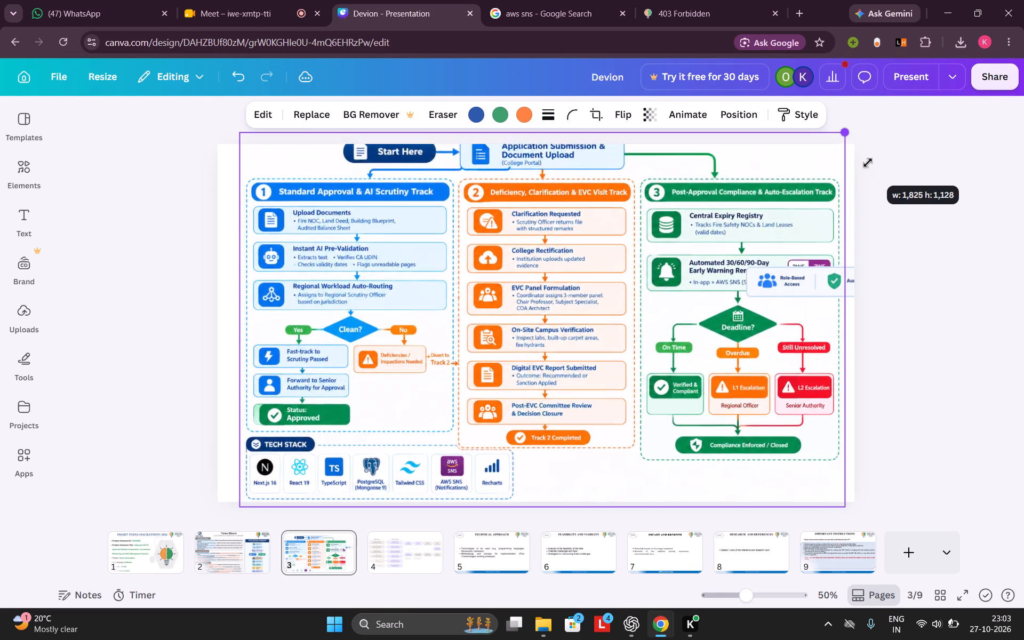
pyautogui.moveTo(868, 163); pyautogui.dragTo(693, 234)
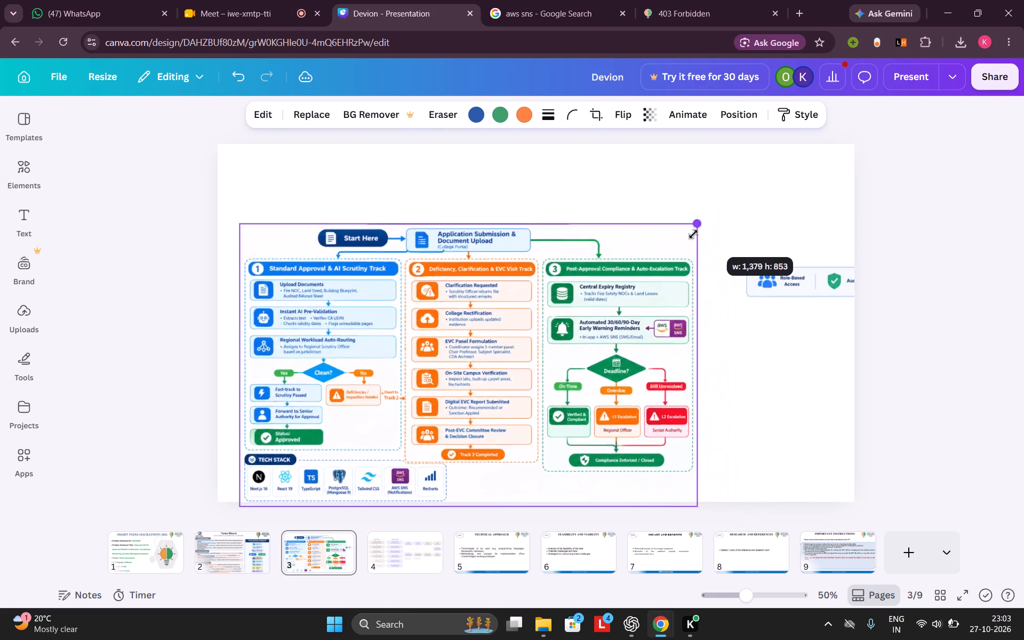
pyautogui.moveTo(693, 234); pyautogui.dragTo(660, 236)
pyautogui.click(609, 285)
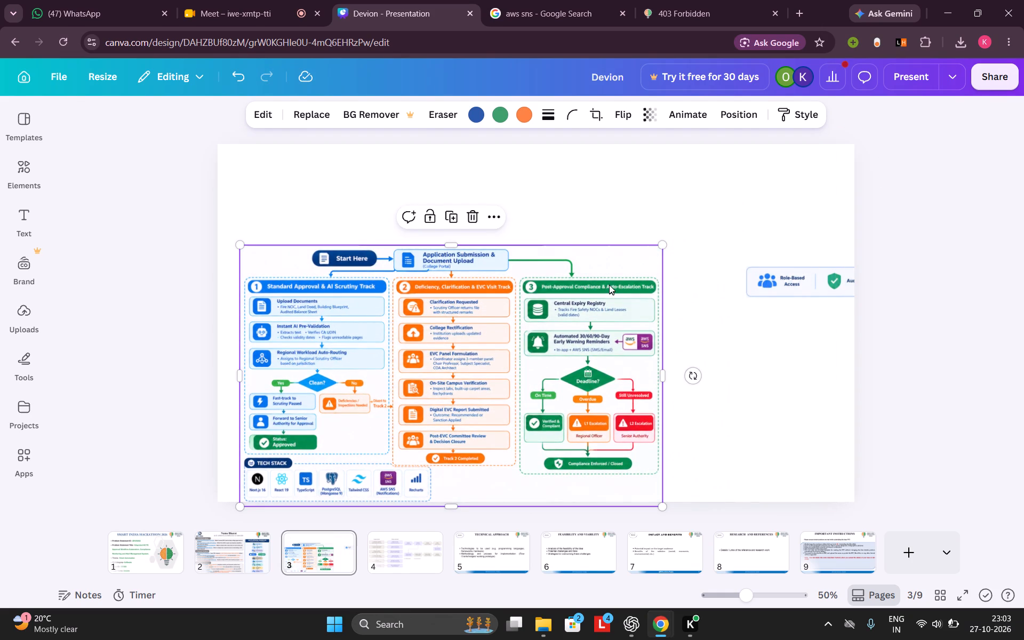
pyautogui.click(609, 285)
pyautogui.press('Delete')
pyautogui.click(806, 282)
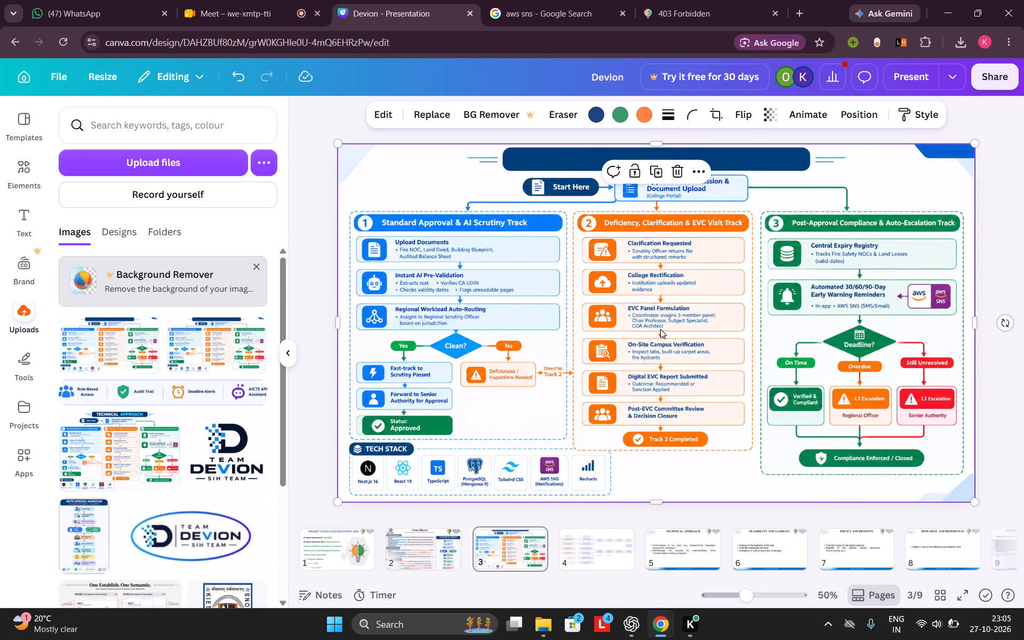
# Crop the empty dark-blue title banner off the top of the workflow image, leaving it about 990 high at full slide width.
pyautogui.click(650, 148)
pyautogui.moveTo(655, 142); pyautogui.dragTo(657, 171)
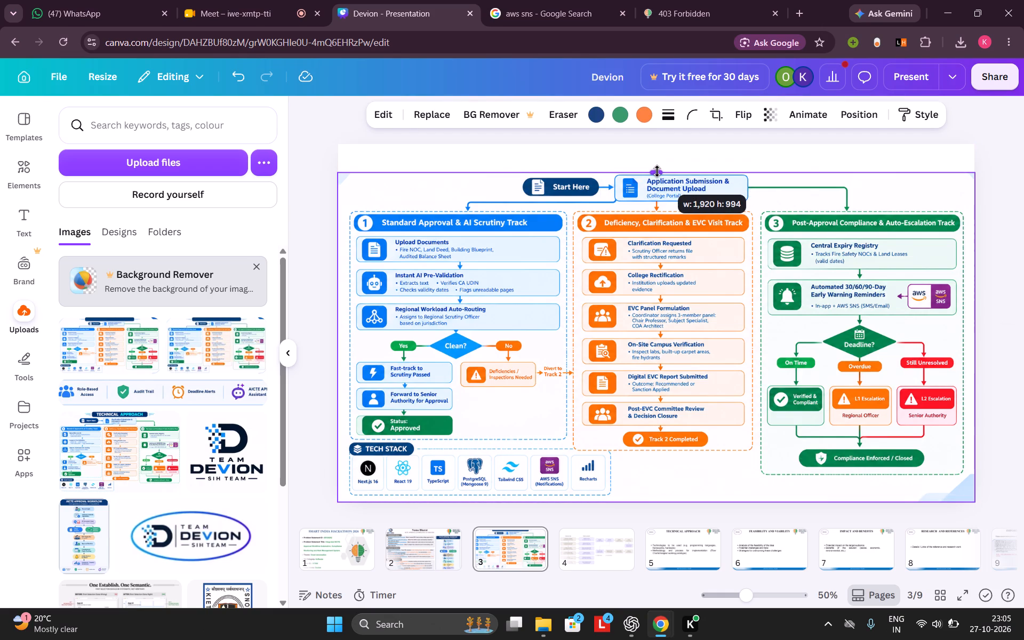
pyautogui.moveTo(657, 171); pyautogui.dragTo(657, 172)
pyautogui.click(313, 206)
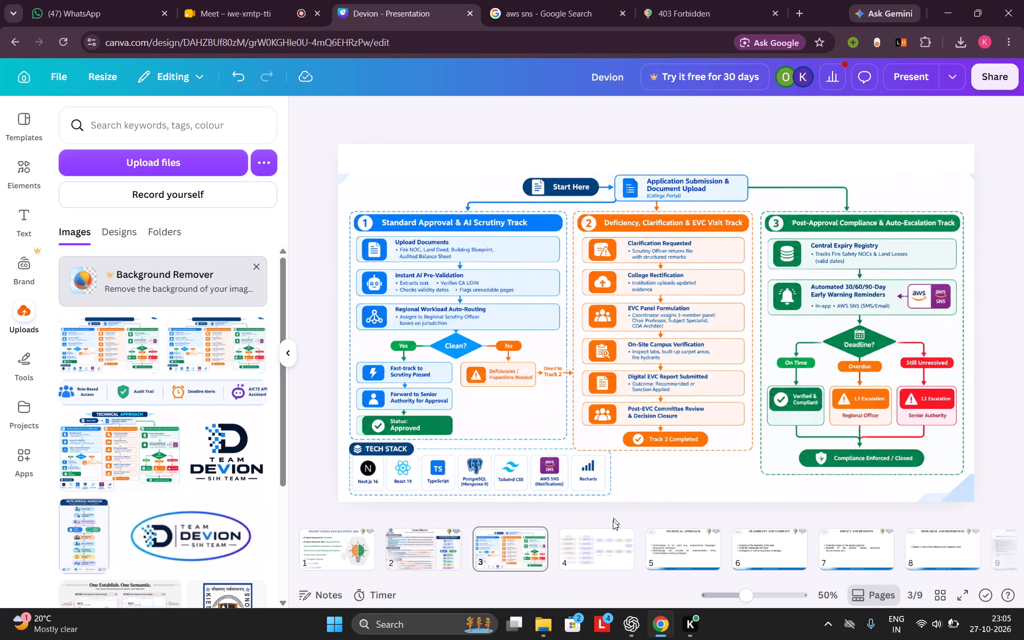
# On slide 5, move the bullet text lower and the TECHNICAL APPROACH title down, clear of the Smart India Hackathon logo.
pyautogui.click(687, 541)
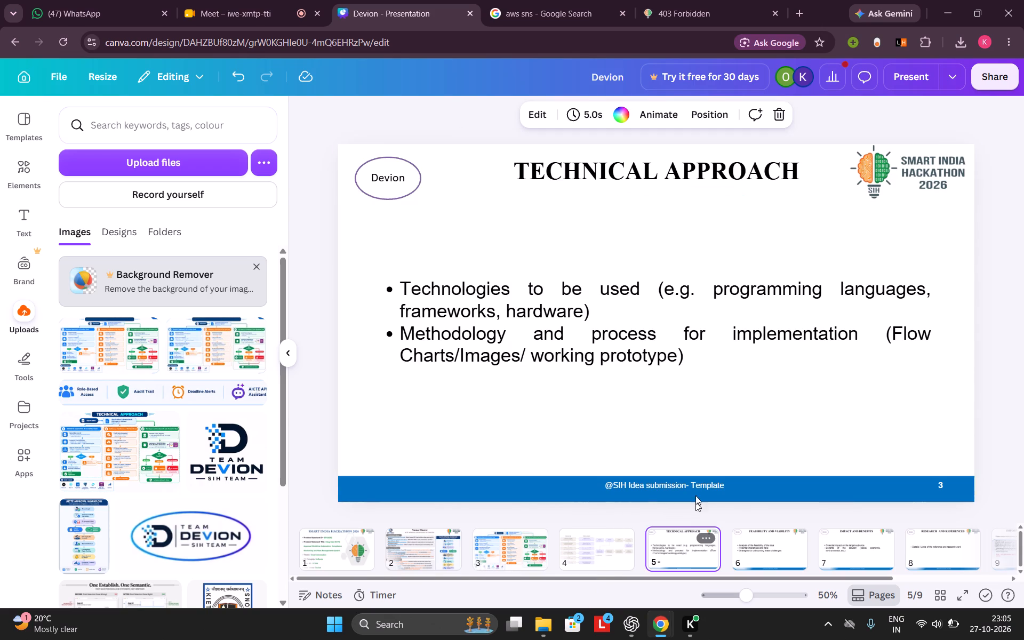
pyautogui.click(608, 183)
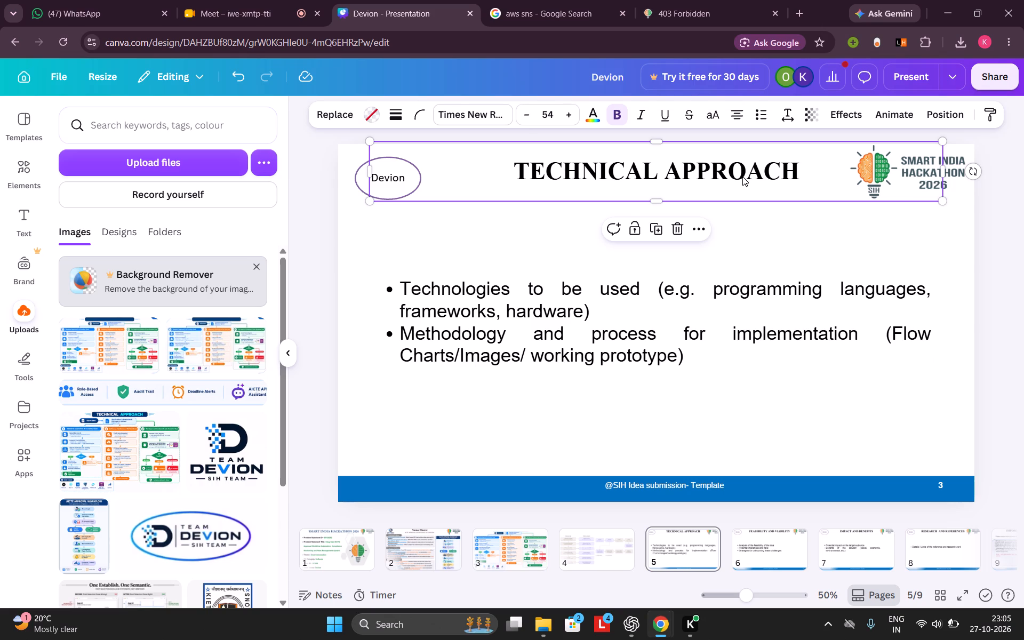
pyautogui.moveTo(742, 177); pyautogui.dragTo(699, 178)
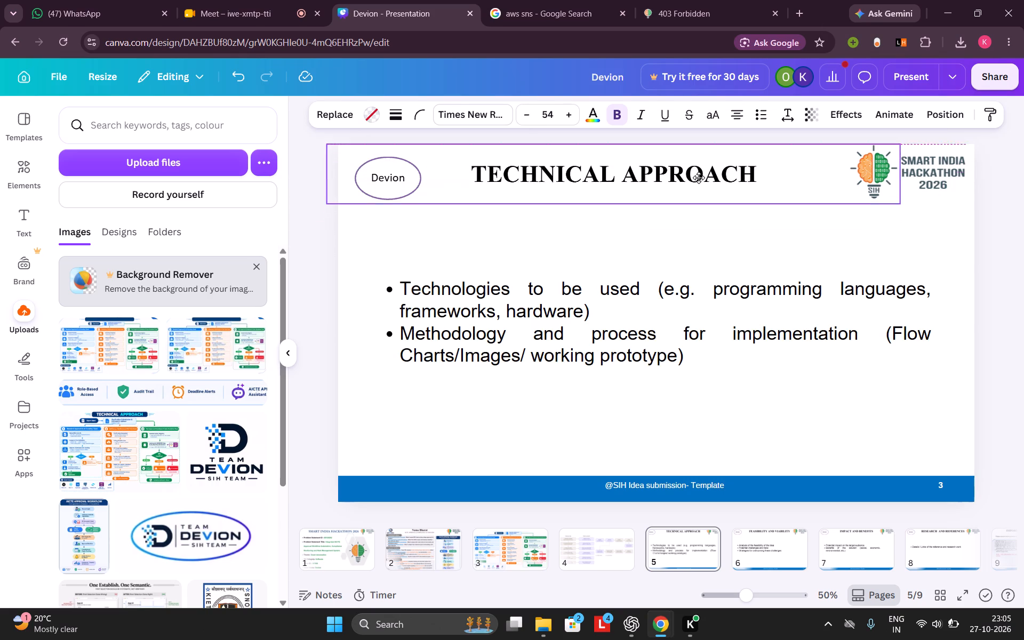
pyautogui.moveTo(699, 178); pyautogui.dragTo(717, 337)
pyautogui.click(890, 183)
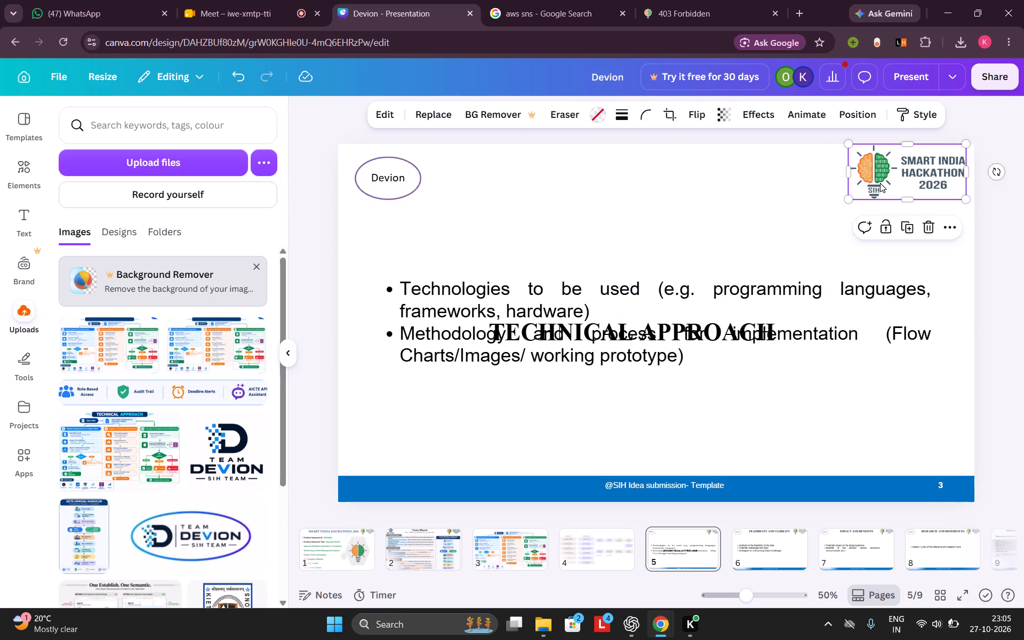
pyautogui.moveTo(623, 340); pyautogui.dragTo(613, 218)
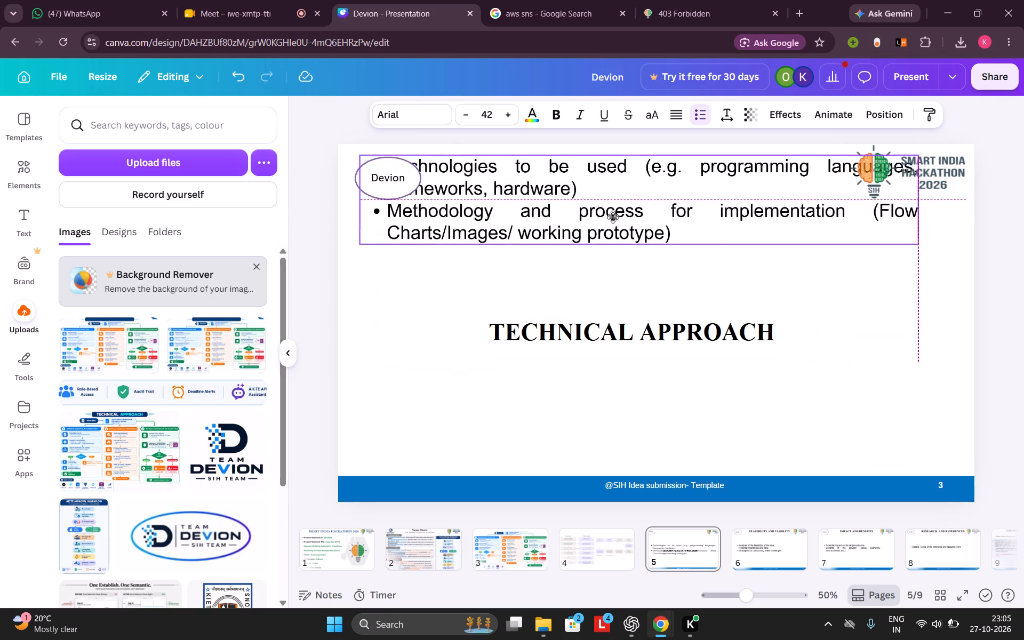
pyautogui.moveTo(613, 218); pyautogui.dragTo(638, 420)
pyautogui.moveTo(582, 331); pyautogui.dragTo(576, 170)
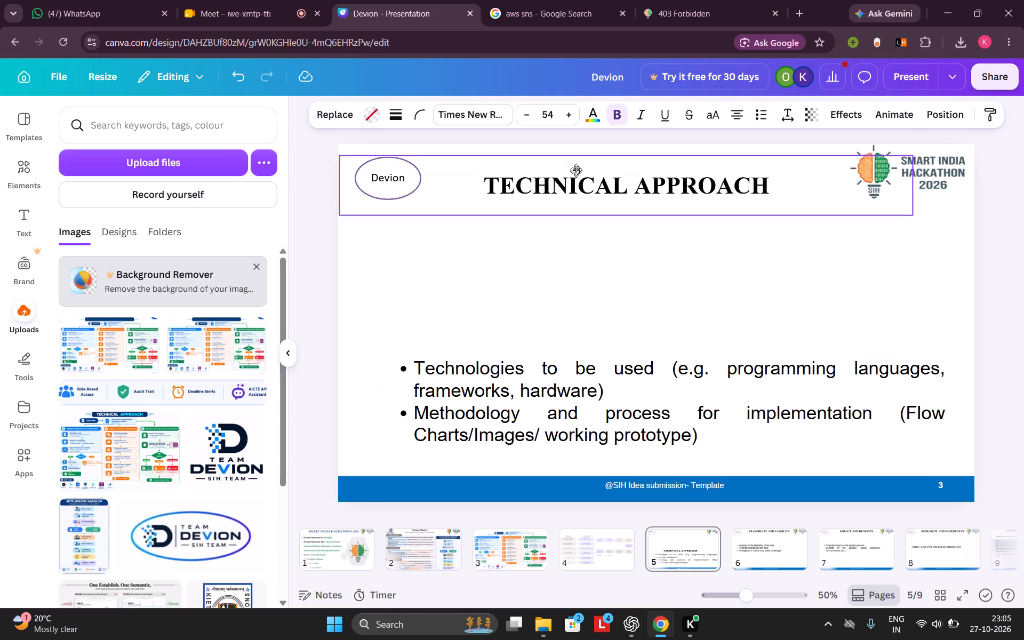
pyautogui.moveTo(576, 170); pyautogui.dragTo(576, 145)
pyautogui.moveTo(573, 159); pyautogui.dragTo(575, 204)
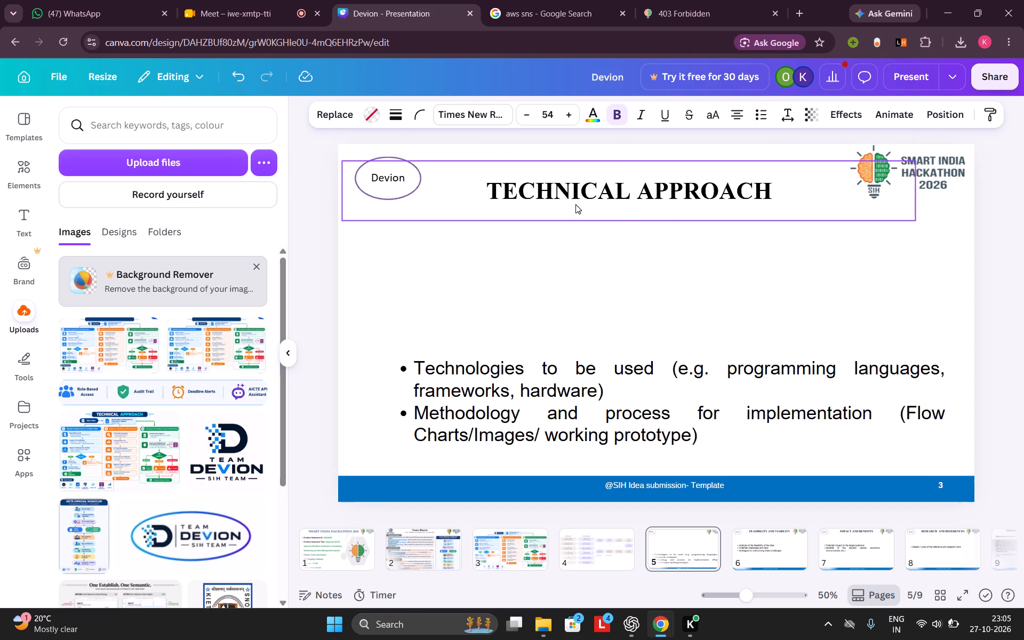
pyautogui.click(513, 541)
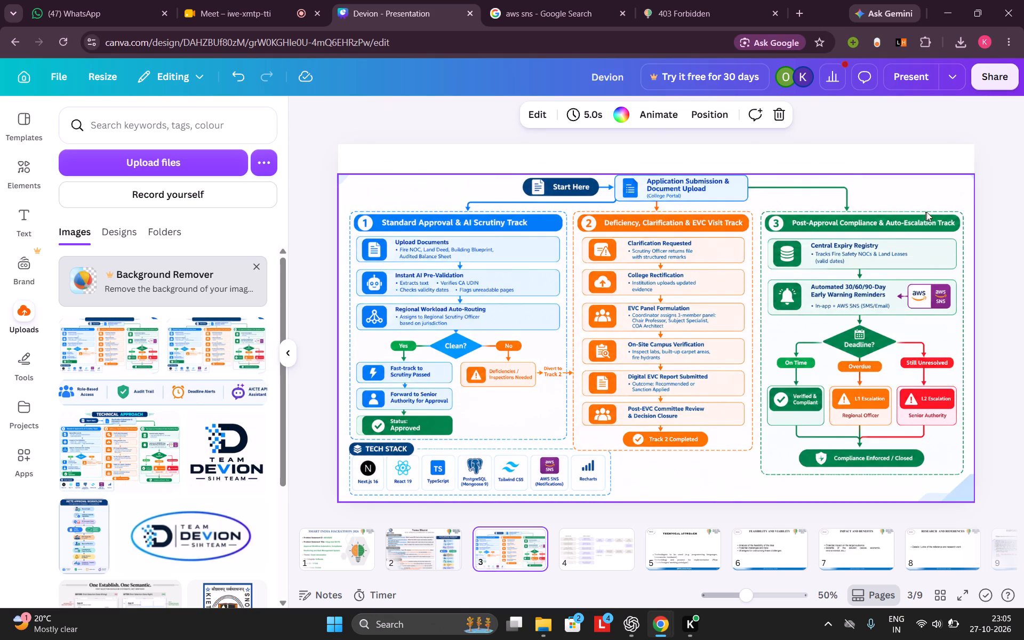
pyautogui.click(667, 554)
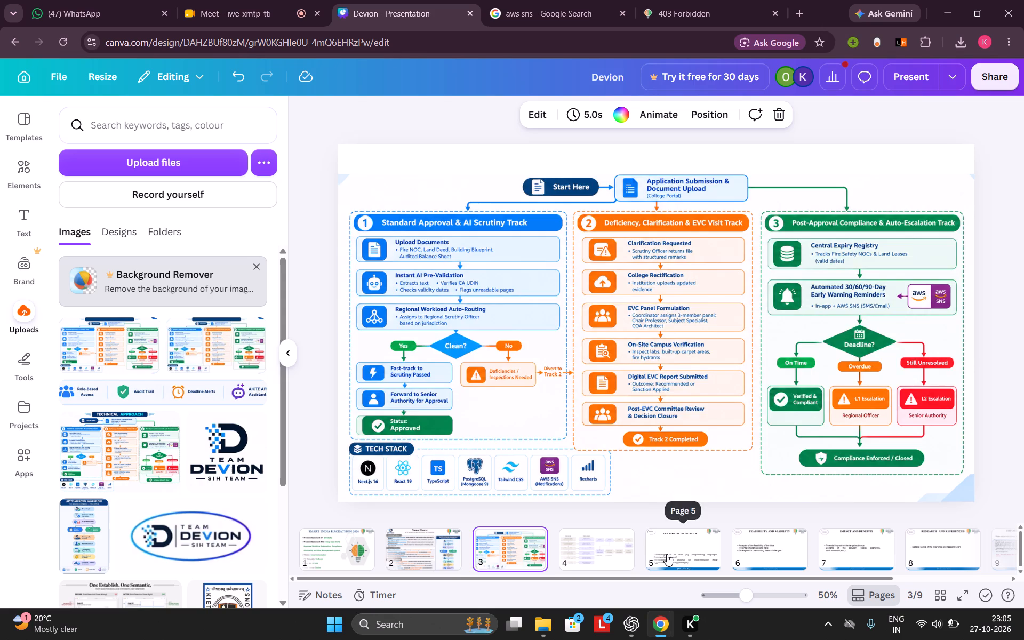
pyautogui.click(905, 205)
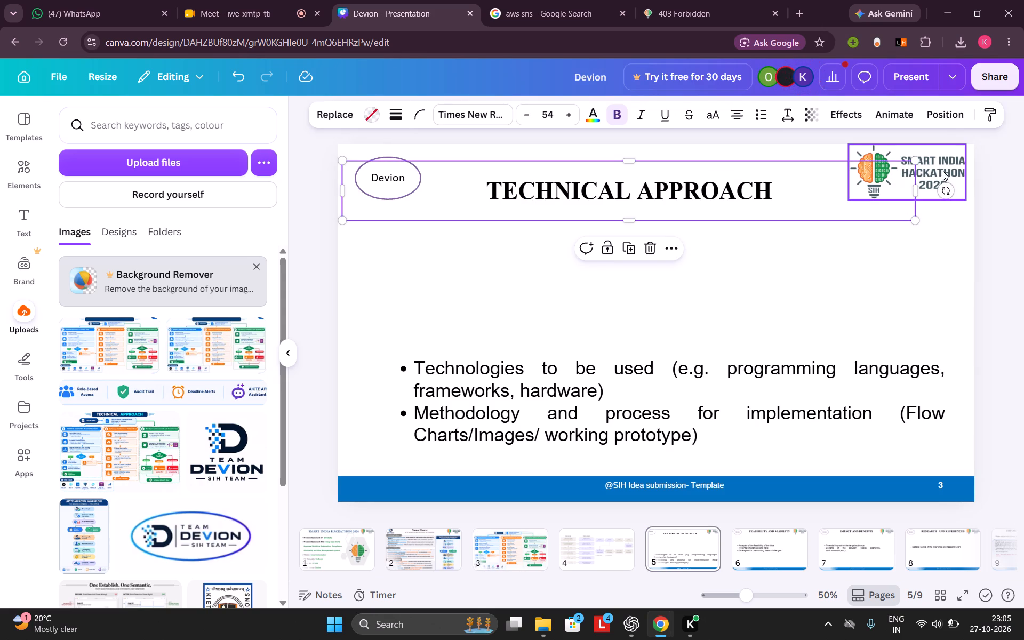
pyautogui.moveTo(816, 210); pyautogui.dragTo(798, 282)
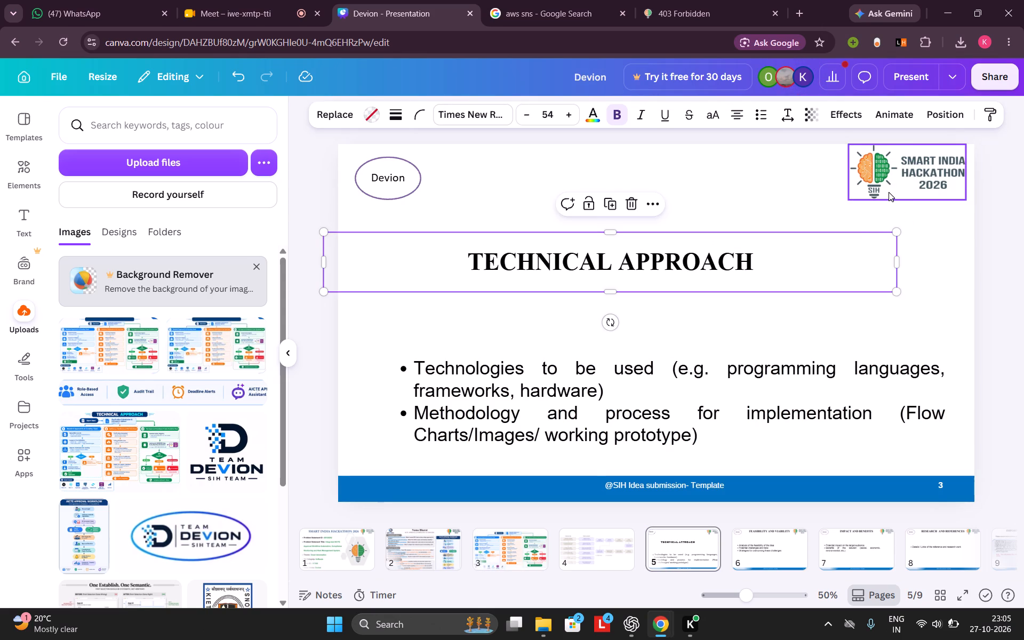
# Copy the Smart India Hackathon 2026 logo from slide 5 and paste it onto slide 3.
pyautogui.click(889, 192)
pyautogui.hotkey('ctrl', 'c')
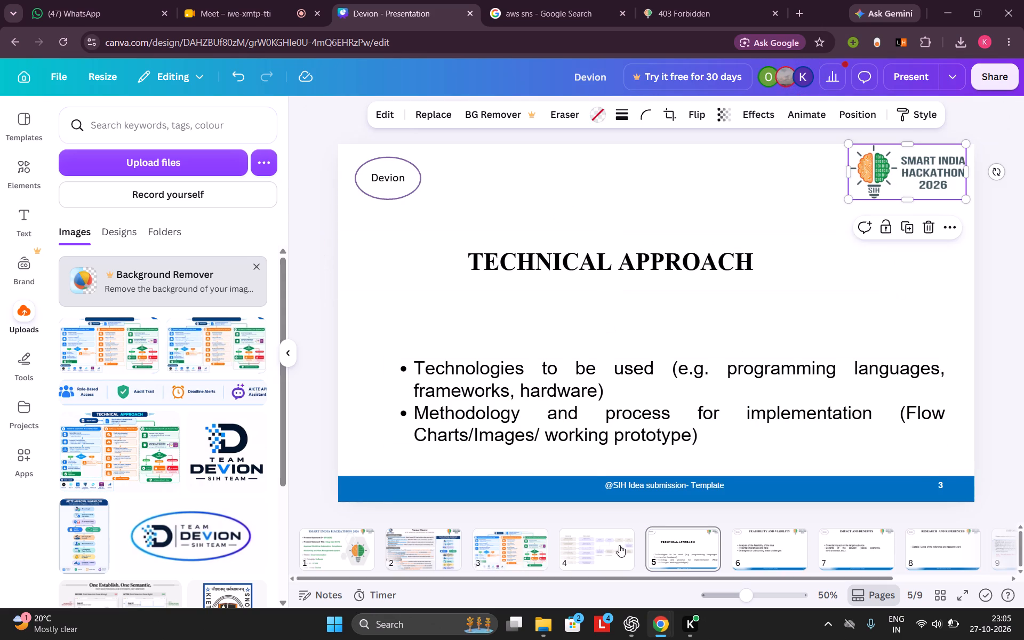
pyautogui.click(514, 562)
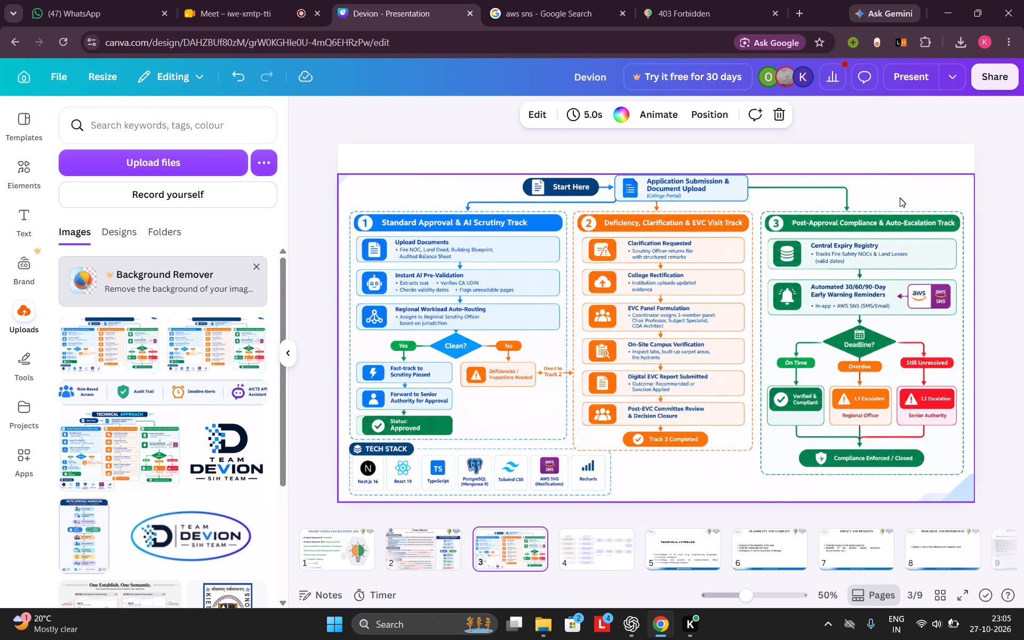
pyautogui.hotkey('ctrl', 'v')
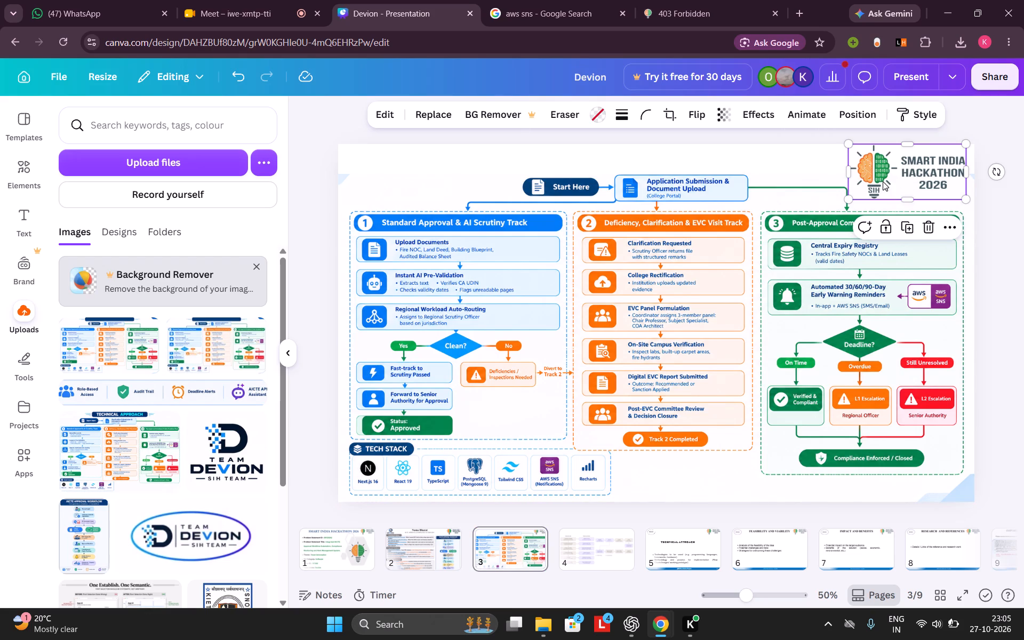
# Enlarge slide 3's pasted logo to about 376 by 166 and position it just inside the slide's top-right corner.
pyautogui.click(852, 200)
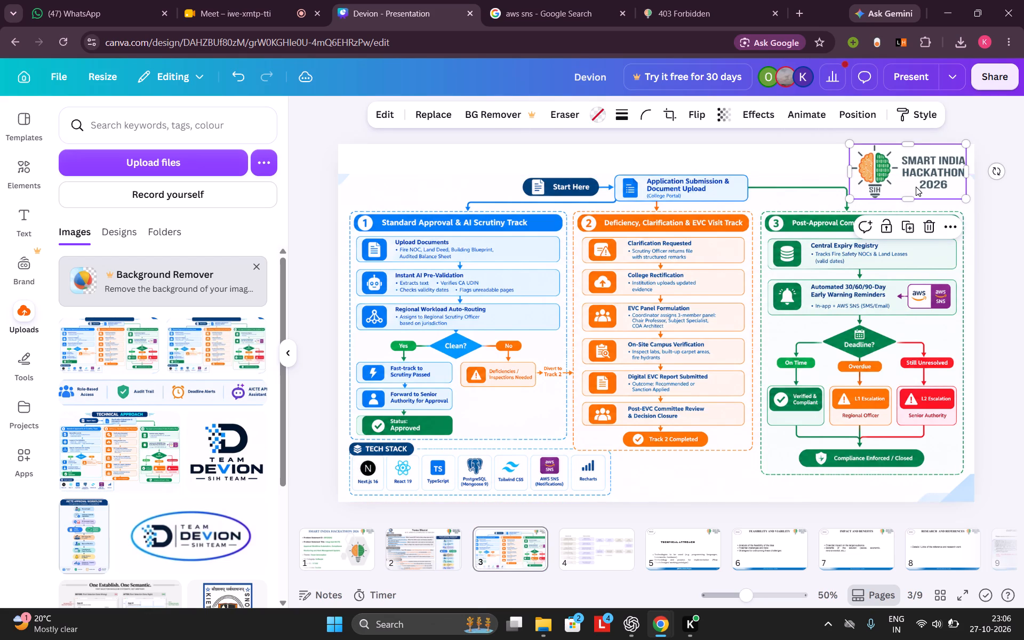
pyautogui.click(965, 172)
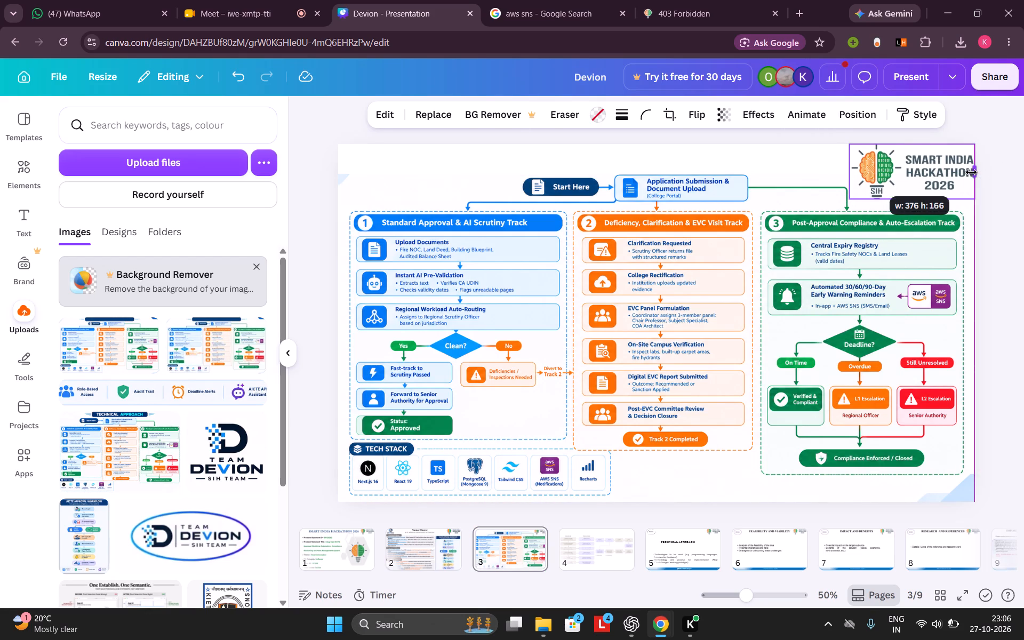
pyautogui.click(972, 173)
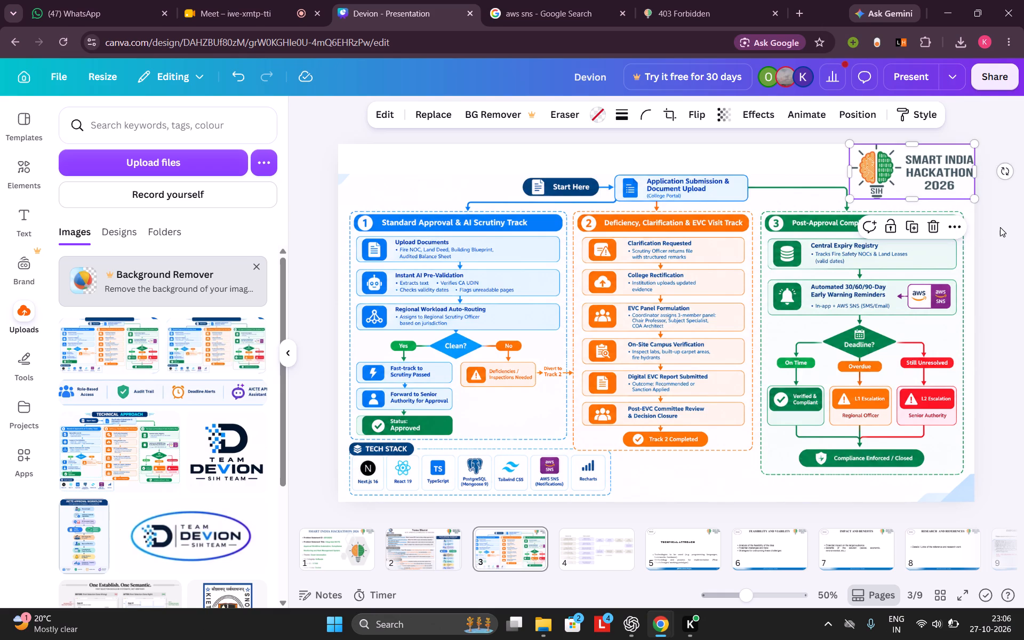
pyautogui.click(687, 547)
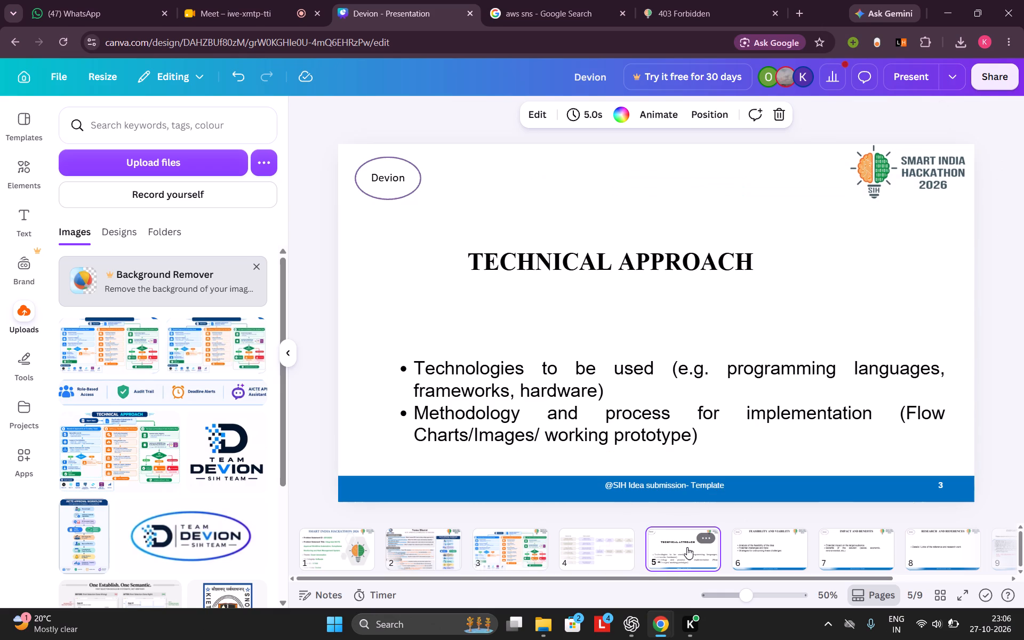
pyautogui.click(499, 553)
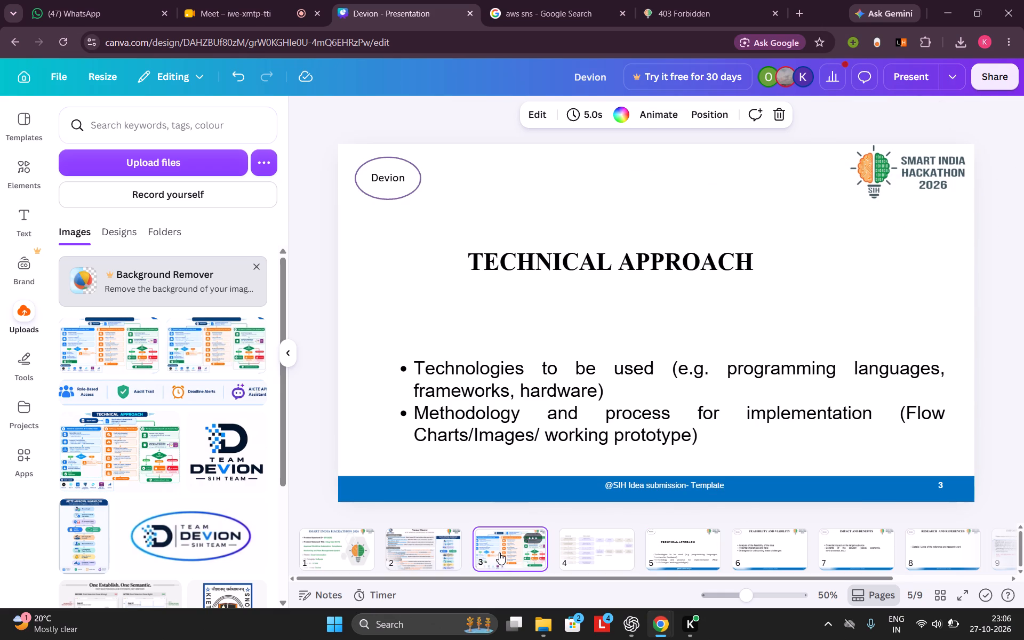
pyautogui.click(924, 174)
pyautogui.moveTo(924, 174); pyautogui.dragTo(918, 180)
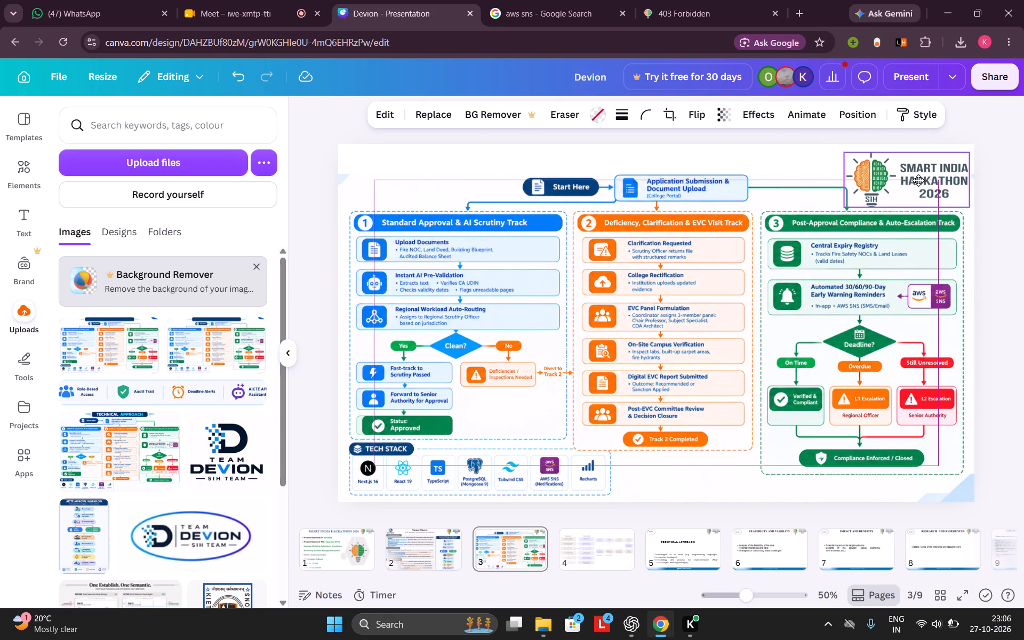
pyautogui.moveTo(918, 180); pyautogui.dragTo(918, 180)
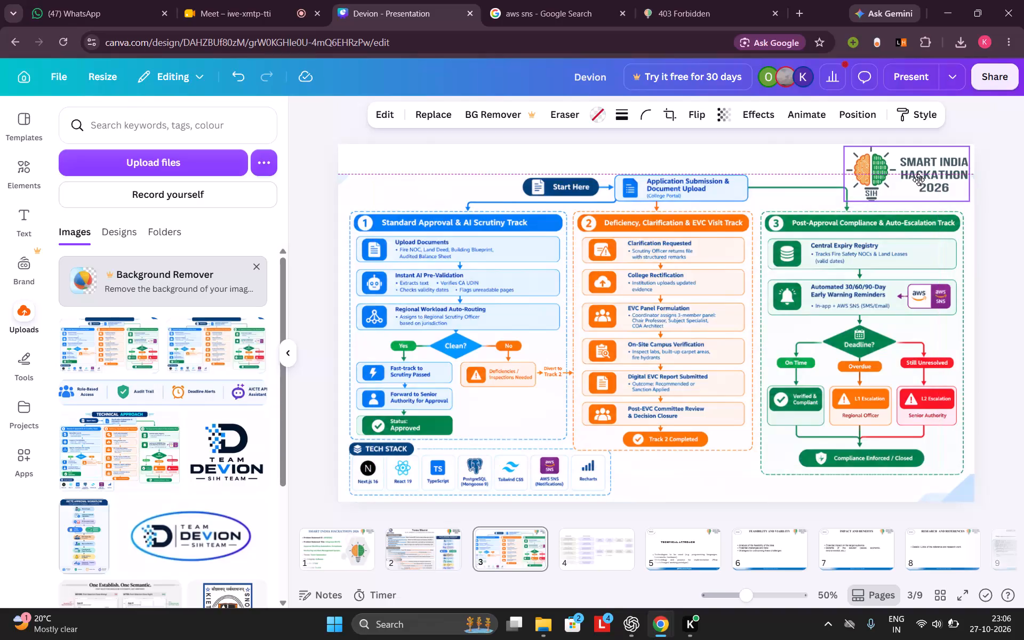
pyautogui.moveTo(918, 180); pyautogui.dragTo(918, 181)
pyautogui.click(997, 247)
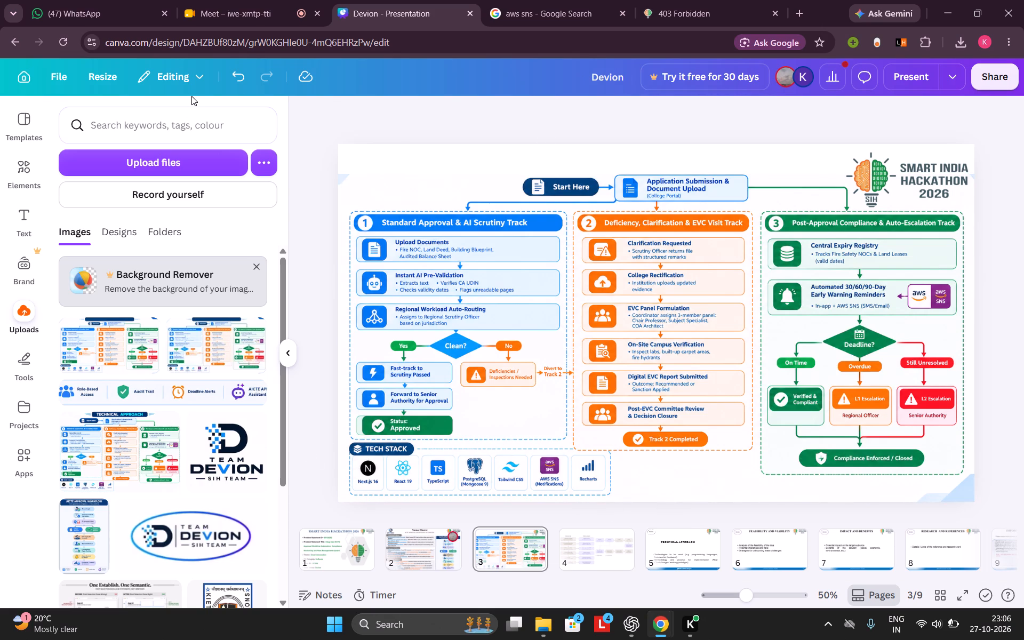
# Add a heading to slide 3 and replace its placeholder text with "Technical Approach".
pyautogui.click(24, 219)
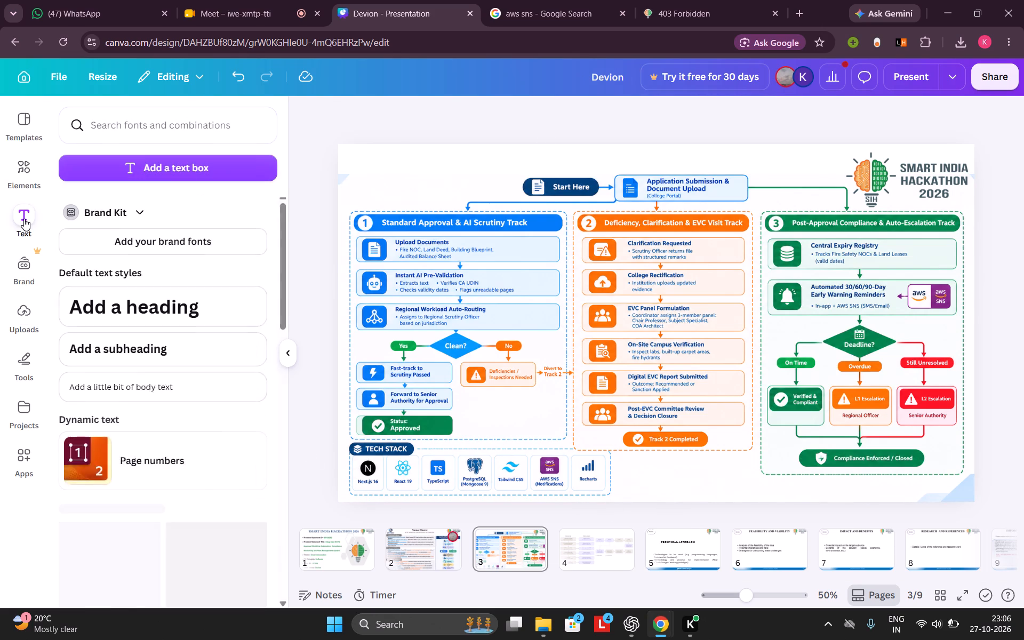
pyautogui.scroll(-1, 171, 269)
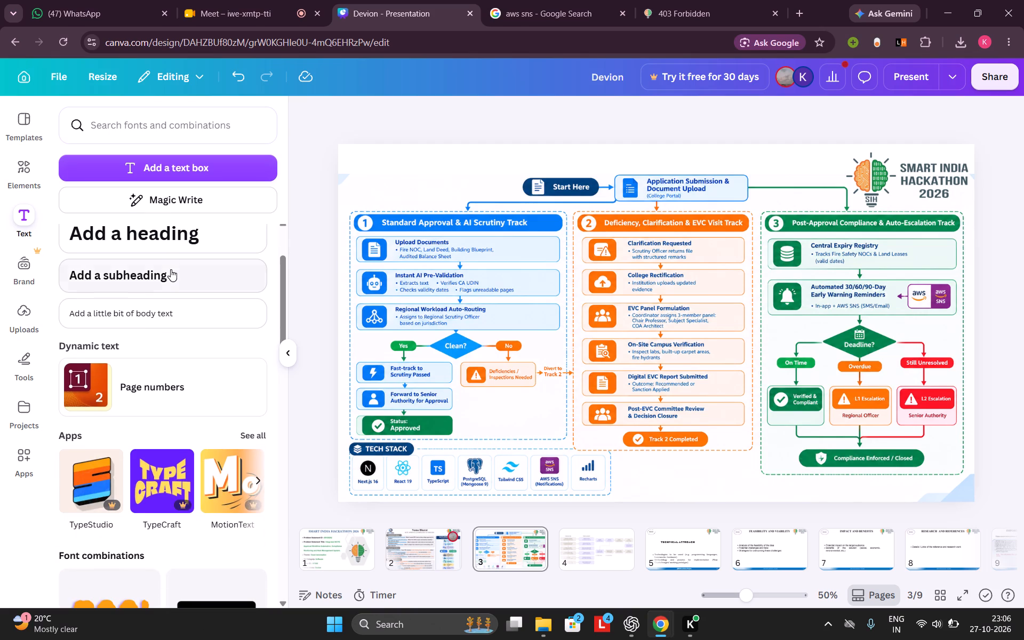
pyautogui.click(165, 231)
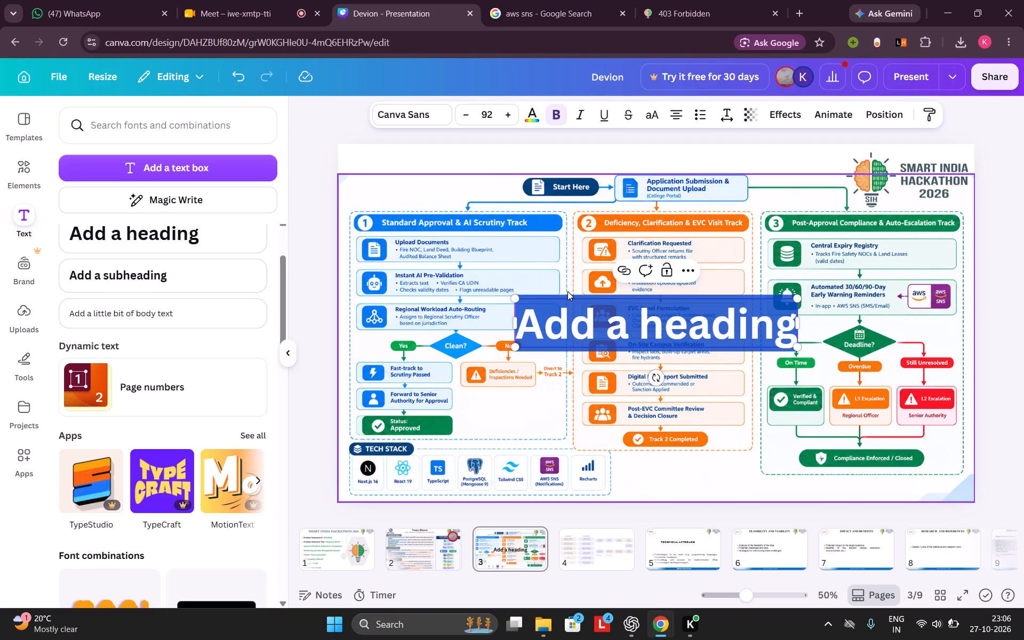
pyautogui.click(586, 327)
pyautogui.moveTo(586, 327); pyautogui.dragTo(578, 322)
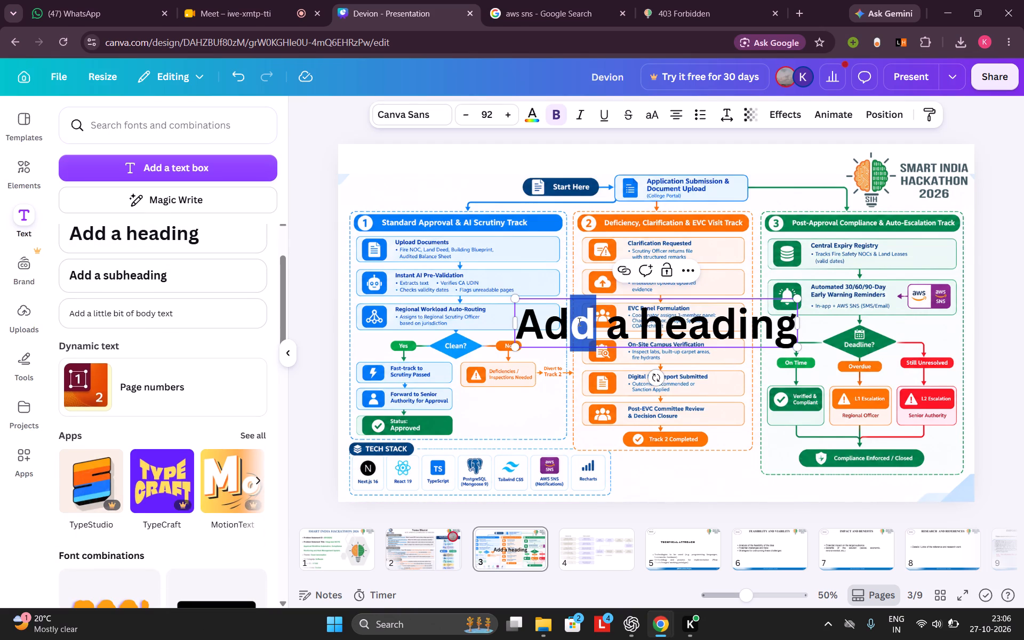
pyautogui.click(788, 325)
pyautogui.click(788, 325)
pyautogui.moveTo(788, 325); pyautogui.dragTo(567, 318)
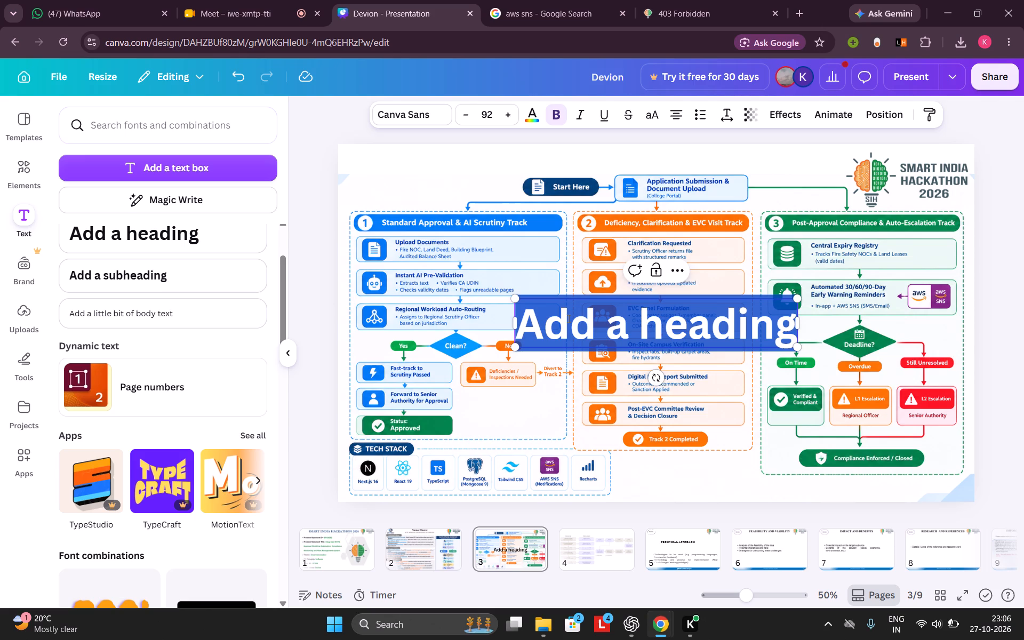
pyautogui.write('Technica')
pyautogui.write('l Approach')
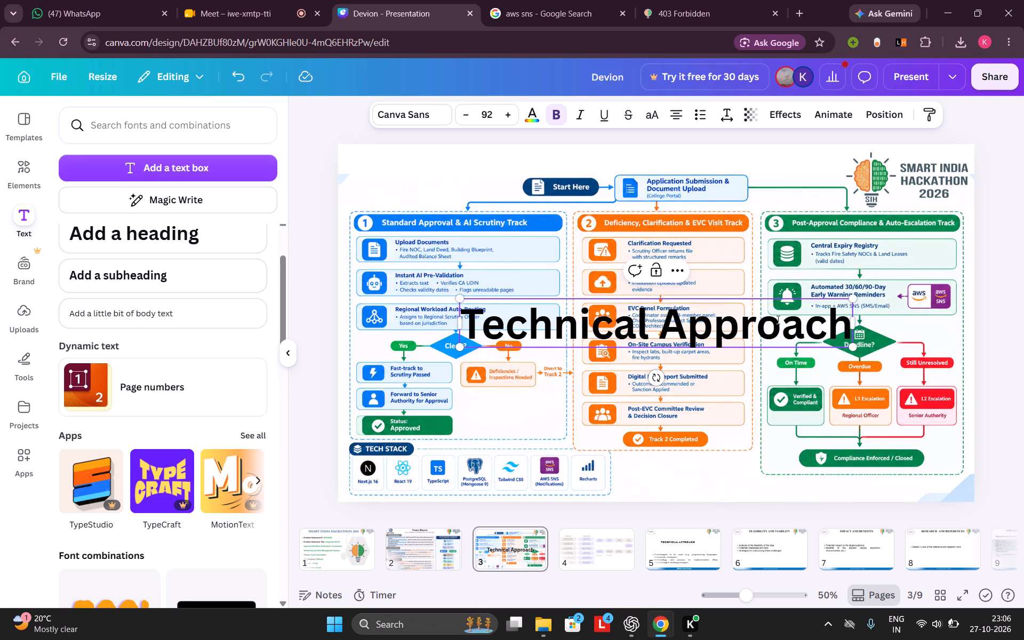
# Remove bold from slide 3's "Technical Approach" heading and reduce its font size to 67.
pyautogui.moveTo(777, 319); pyautogui.dragTo(829, 326)
pyautogui.click(829, 326)
pyautogui.moveTo(829, 326); pyautogui.dragTo(721, 318)
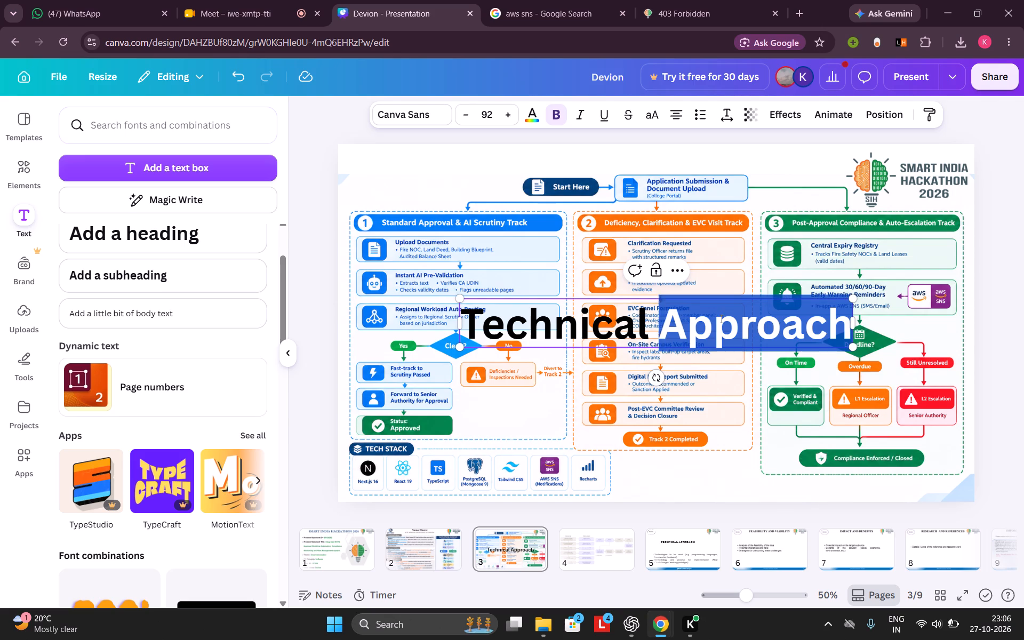
pyautogui.moveTo(721, 318); pyautogui.dragTo(600, 307)
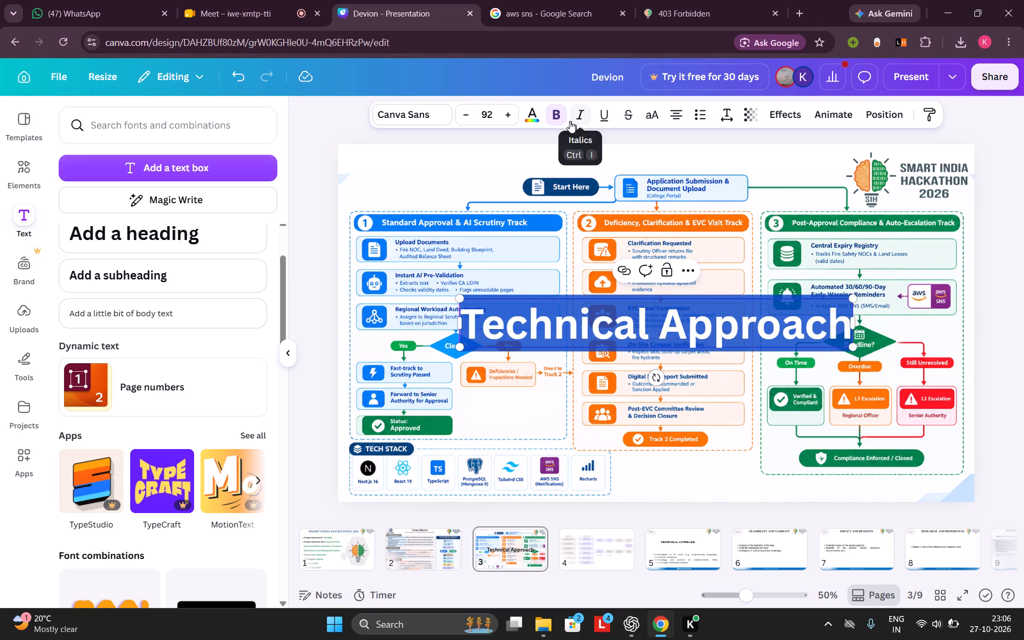
pyautogui.click(556, 116)
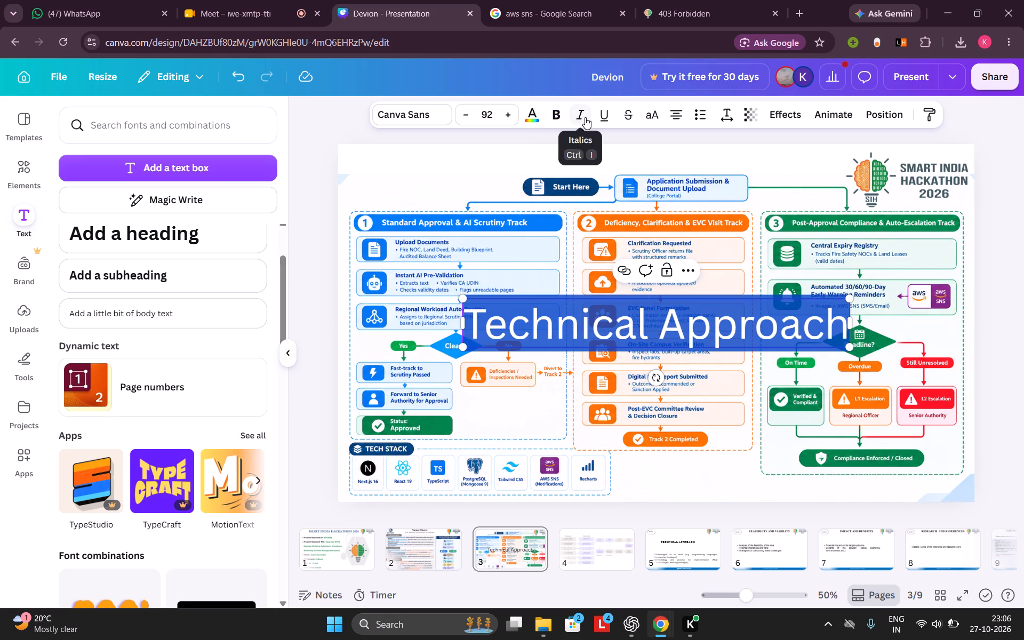
pyautogui.tripleClick(460, 116)
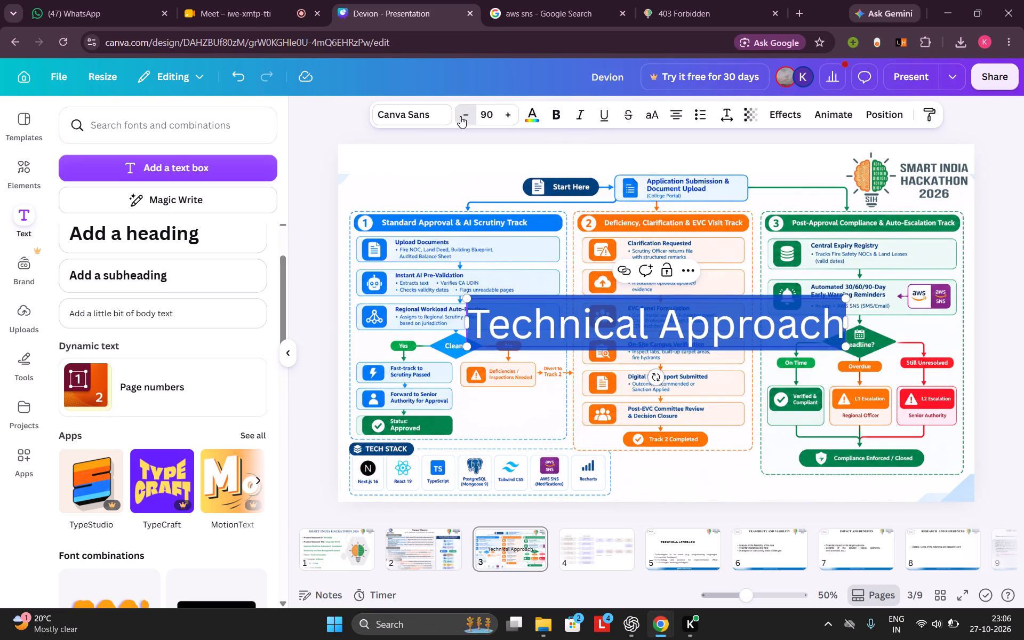
pyautogui.tripleClick(460, 116)
pyautogui.tripleClick(460, 116)
pyautogui.tripleClick(460, 116)
pyautogui.tripleClick(460, 116)
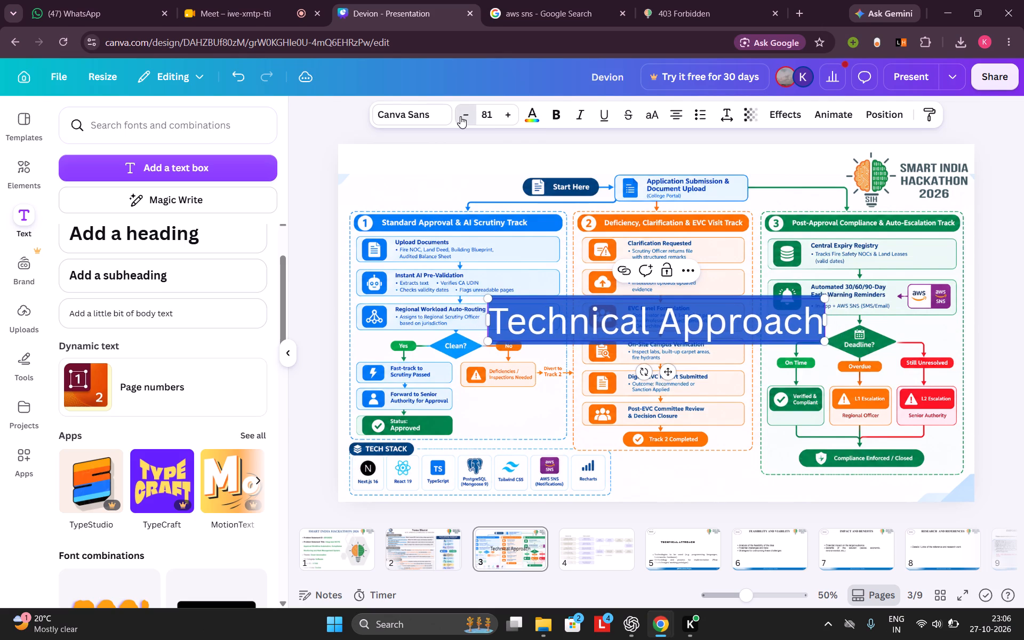
pyautogui.tripleClick(460, 116)
pyautogui.tripleClick(460, 116)
pyautogui.tripleClick(460, 116)
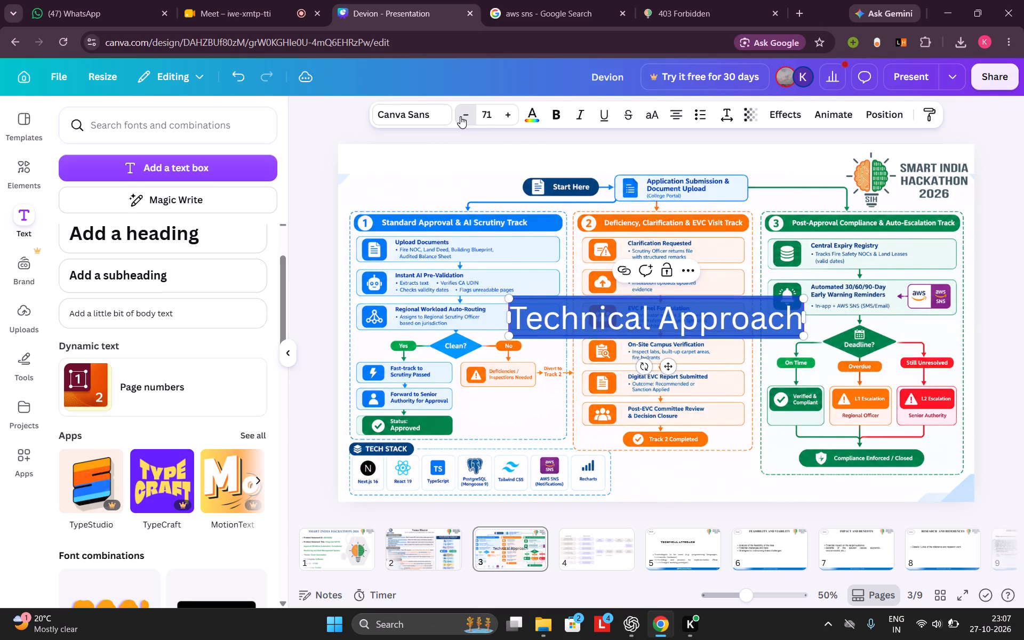
pyautogui.click(460, 116)
# Move the "Technical Approach" heading to the top centre of slide 3, above the workflow diagram.
pyautogui.click(580, 325)
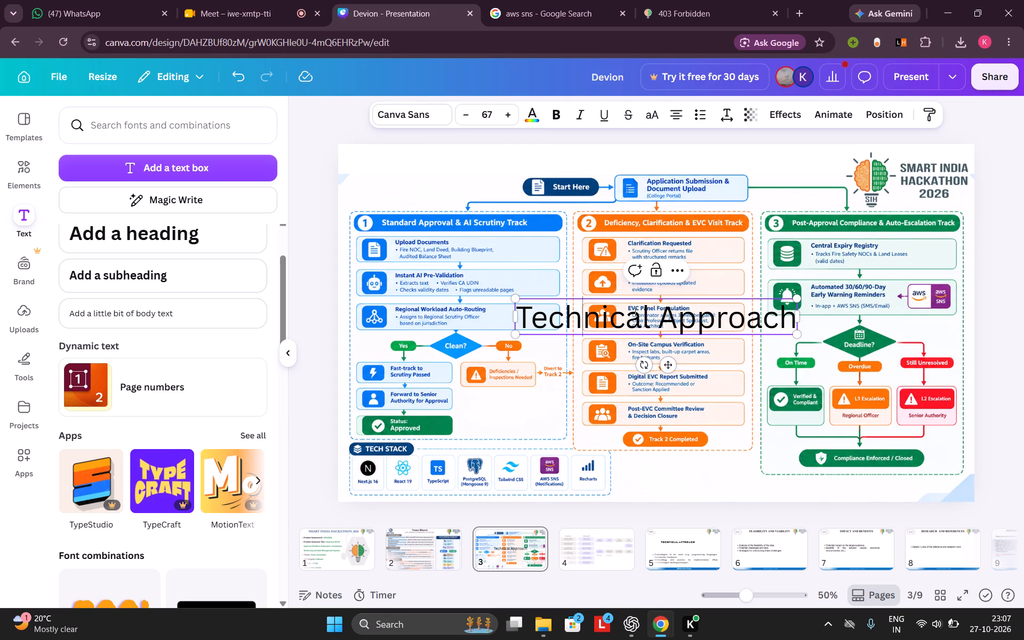
pyautogui.moveTo(647, 298); pyautogui.dragTo(631, 189)
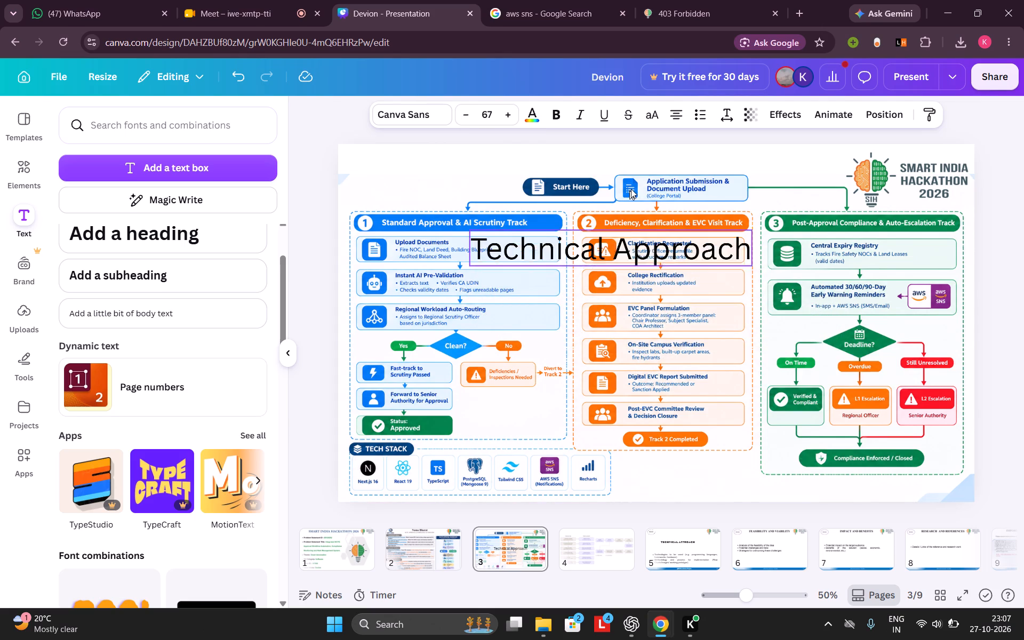
pyautogui.moveTo(631, 189); pyautogui.dragTo(639, 147)
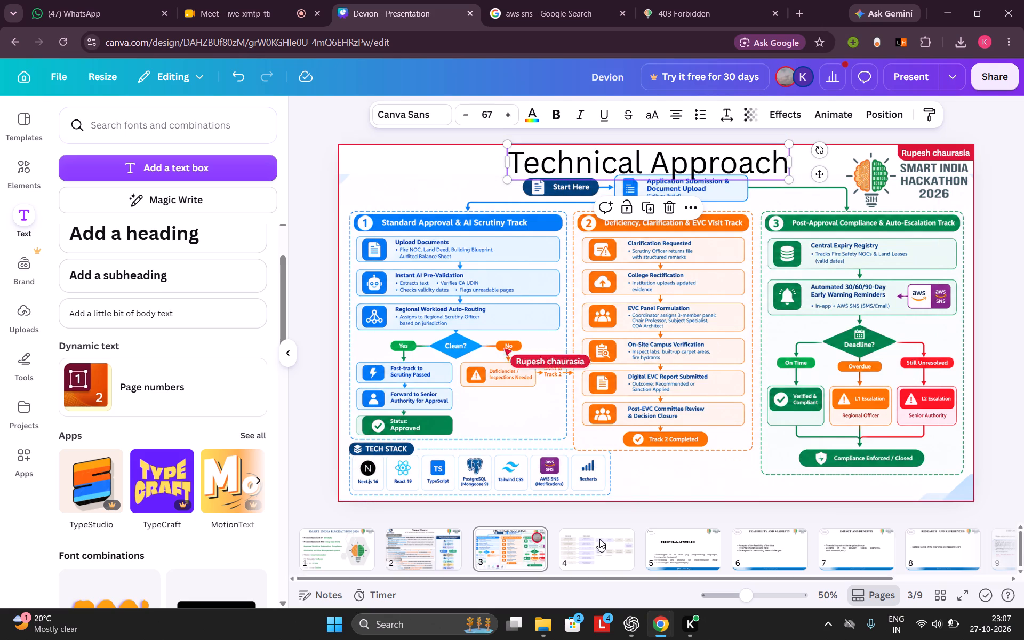
# Shorten slide 3's workflow image from its bottom edge to about 1,920 by 974.
pyautogui.click(625, 484)
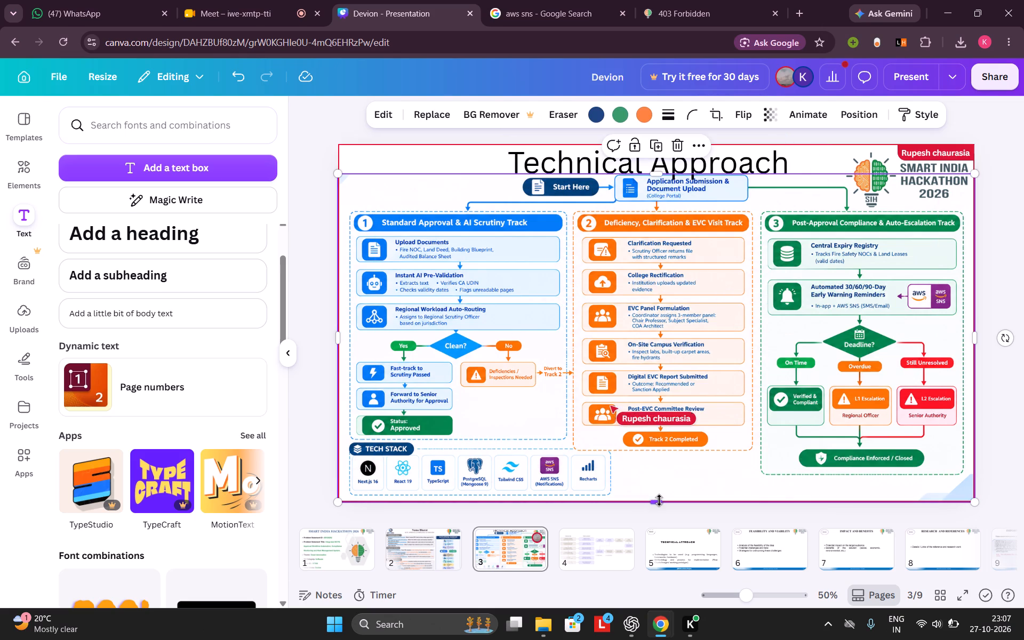
pyautogui.click(659, 501)
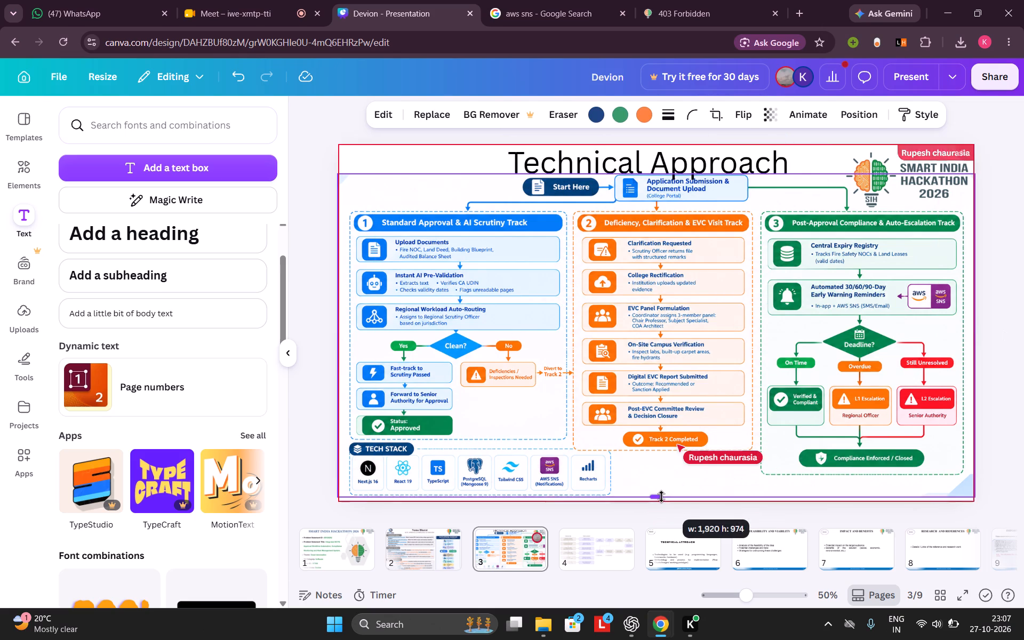
pyautogui.click(661, 498)
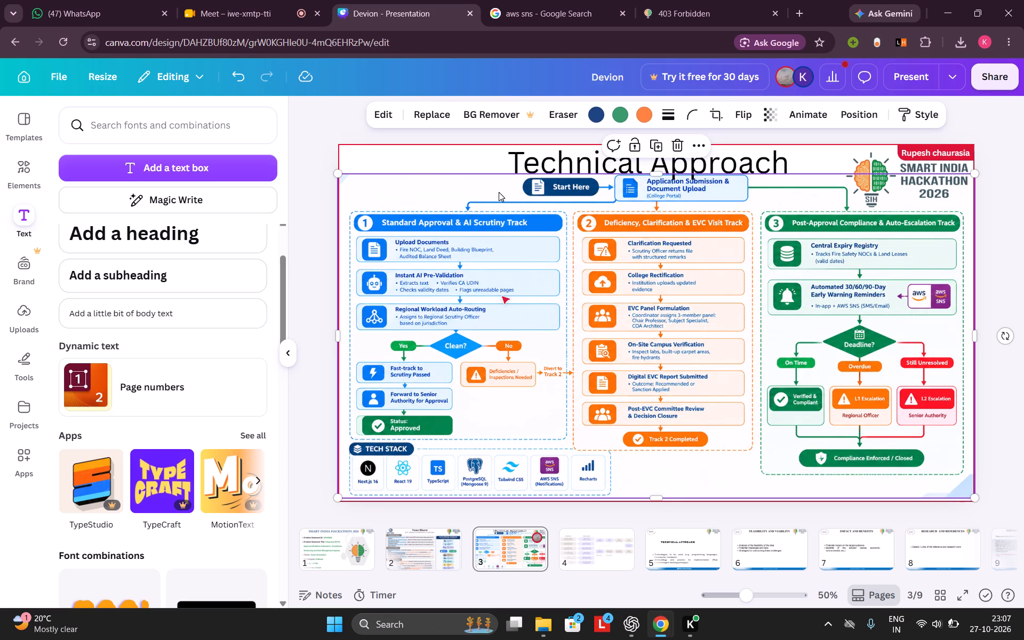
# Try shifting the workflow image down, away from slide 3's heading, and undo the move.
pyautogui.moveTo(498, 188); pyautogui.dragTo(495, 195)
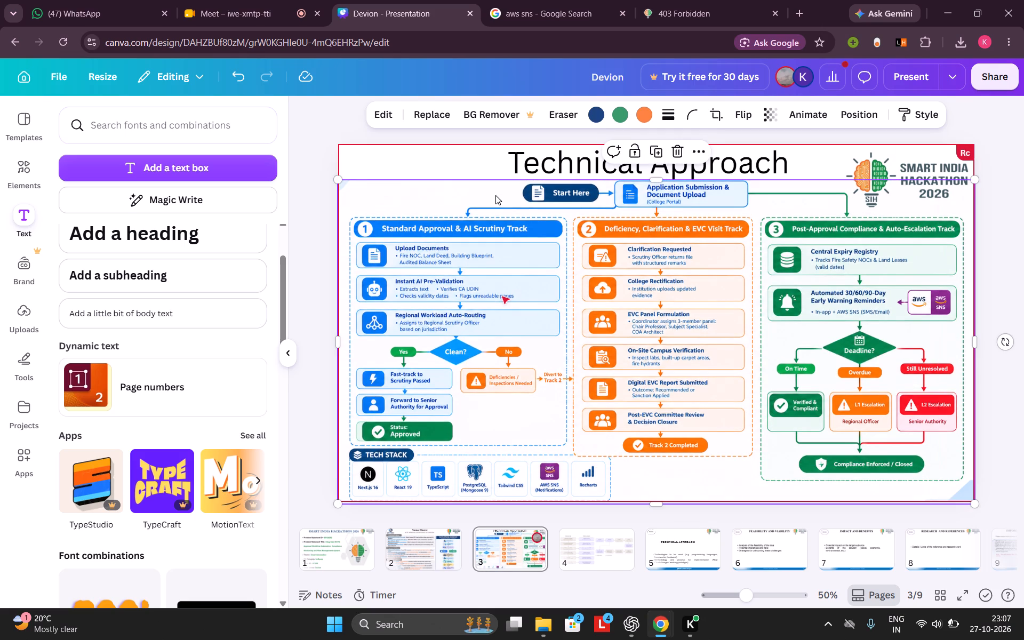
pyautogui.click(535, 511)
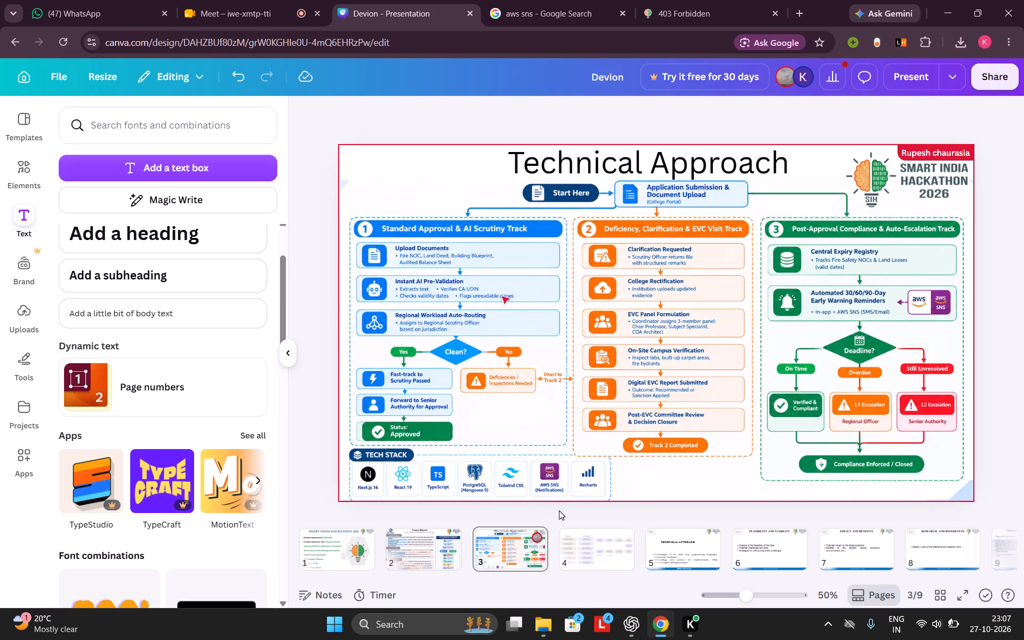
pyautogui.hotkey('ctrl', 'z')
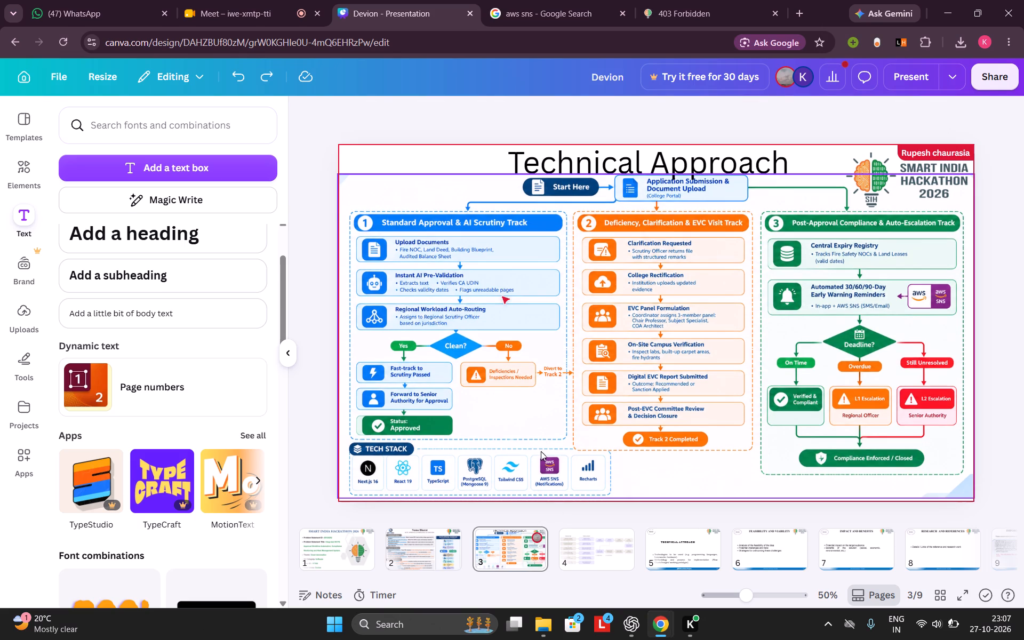
# Move the workflow image down slightly so its bottom edge meets slide 3's bottom edge.
pyautogui.click(595, 386)
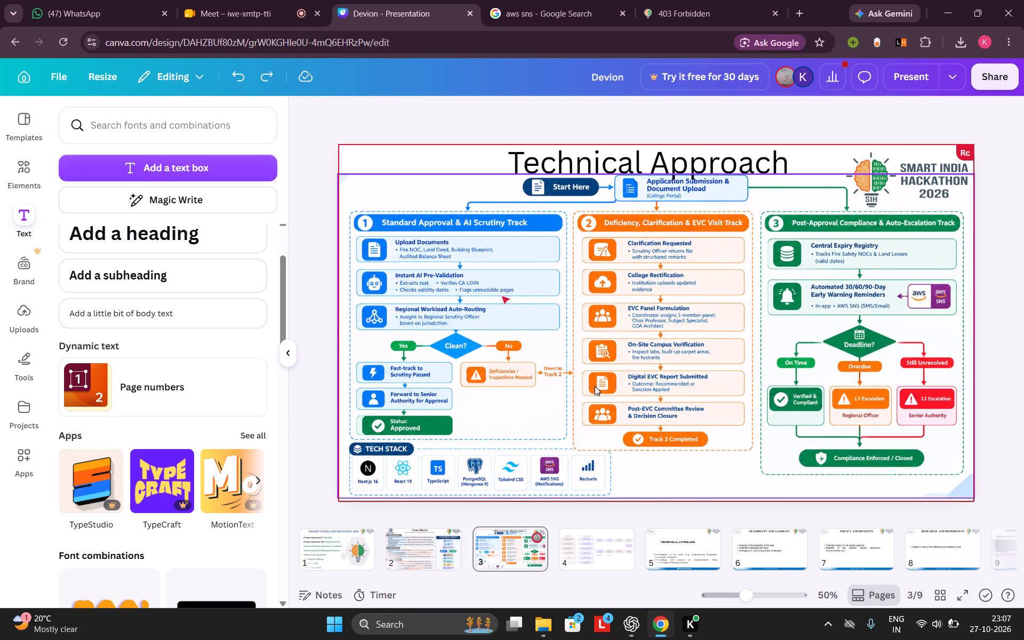
pyautogui.click(586, 514)
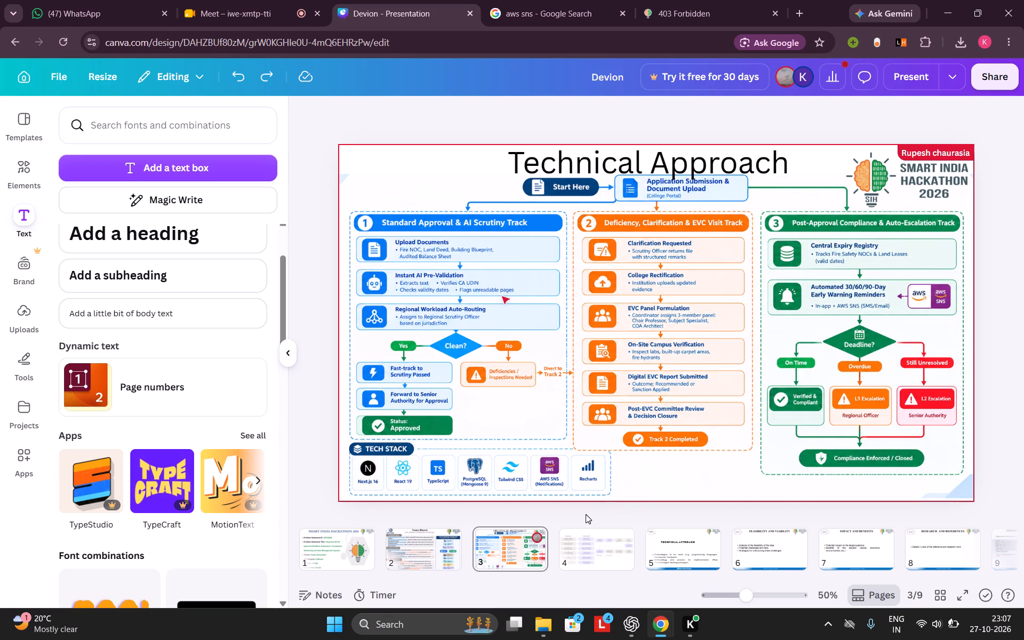
pyautogui.click(651, 439)
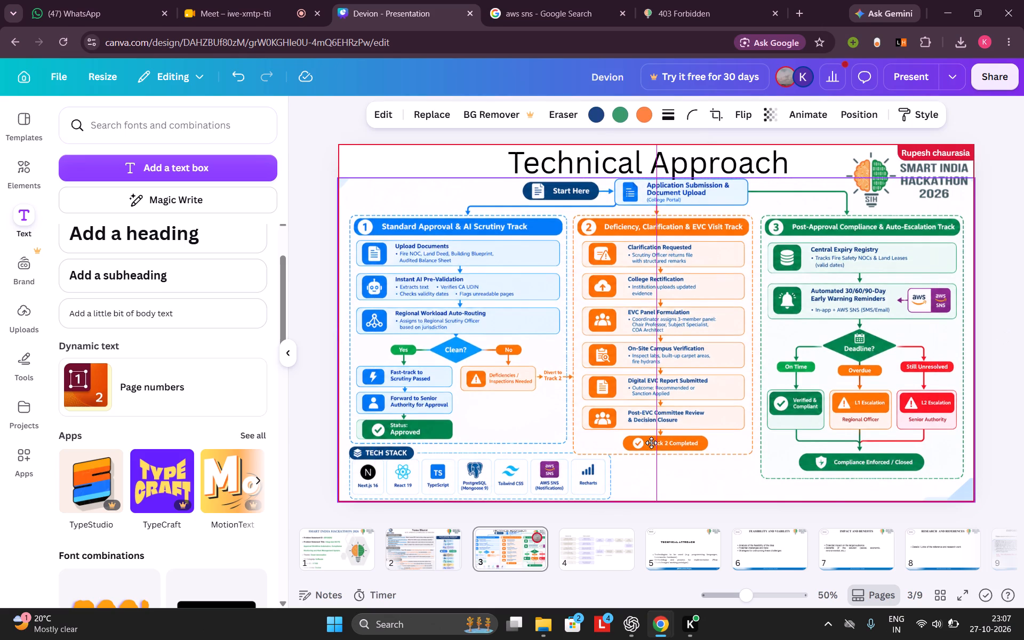
pyautogui.click(616, 514)
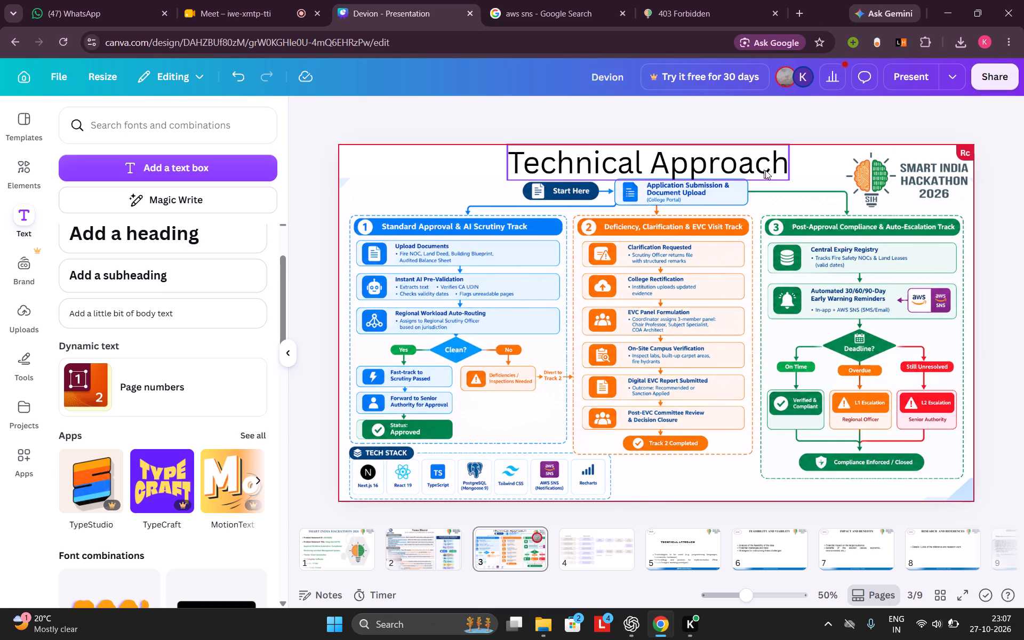
# Copy the Team Devion logo from slide 2 and paste it onto slide 3.
pyautogui.click(414, 541)
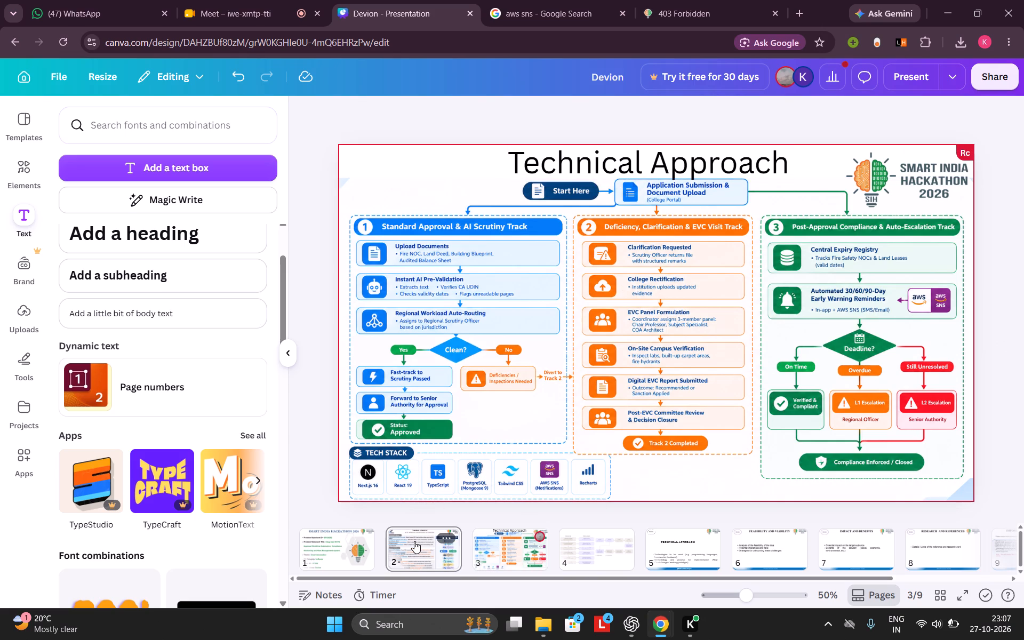
pyautogui.click(402, 170)
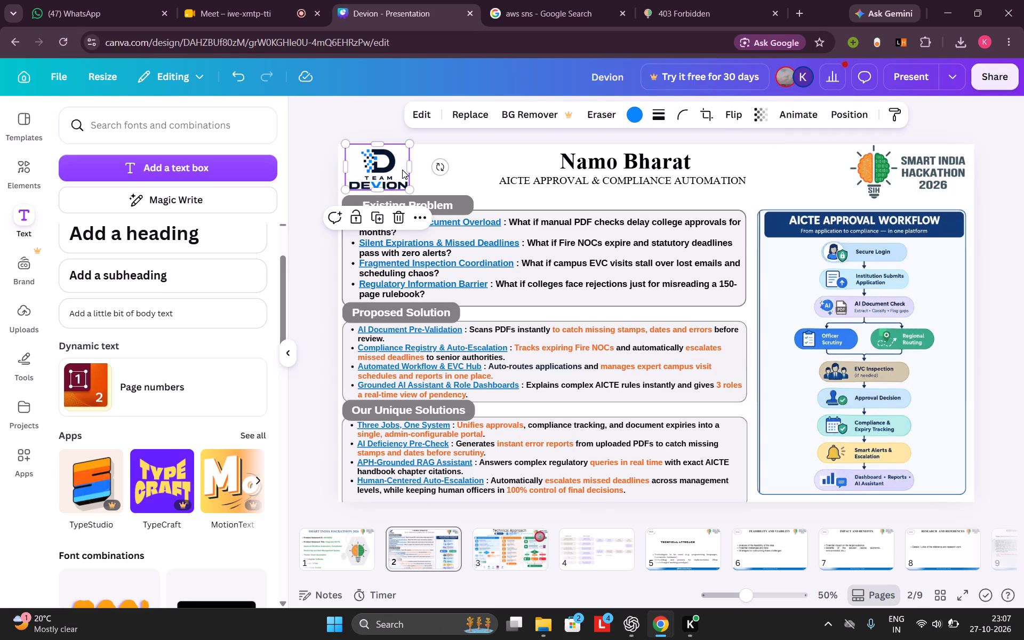
pyautogui.hotkey('ctrl', 'c')
pyautogui.click(531, 559)
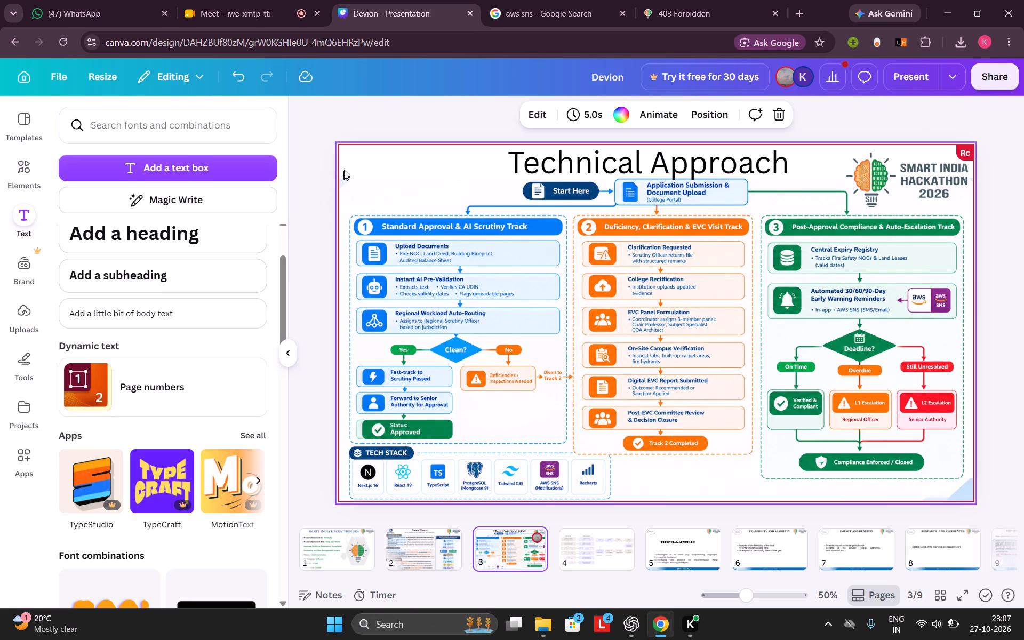
pyautogui.click(527, 159)
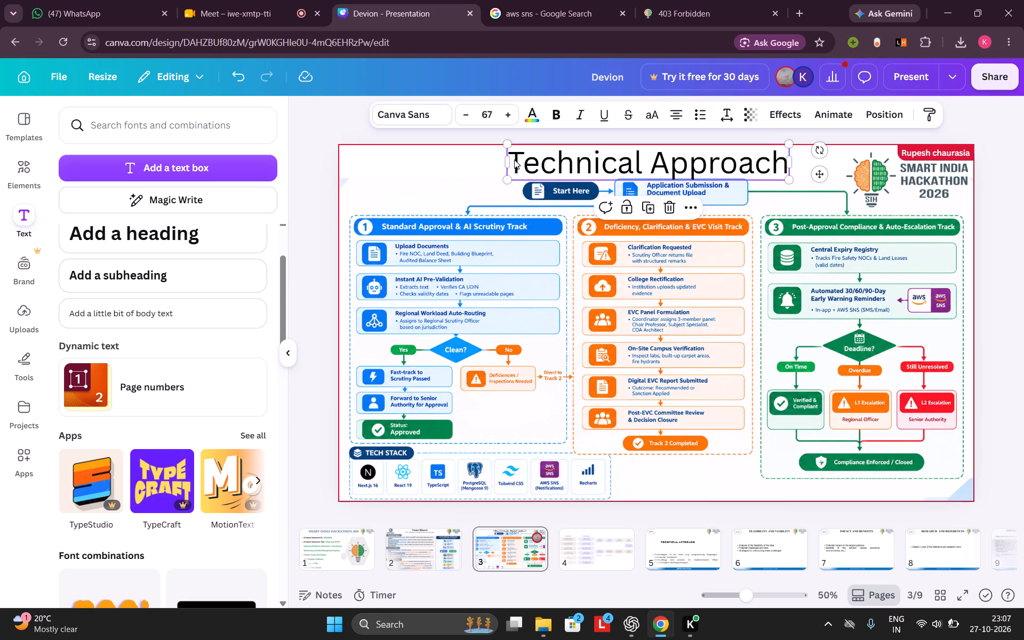
pyautogui.hotkey('ctrl', 'v')
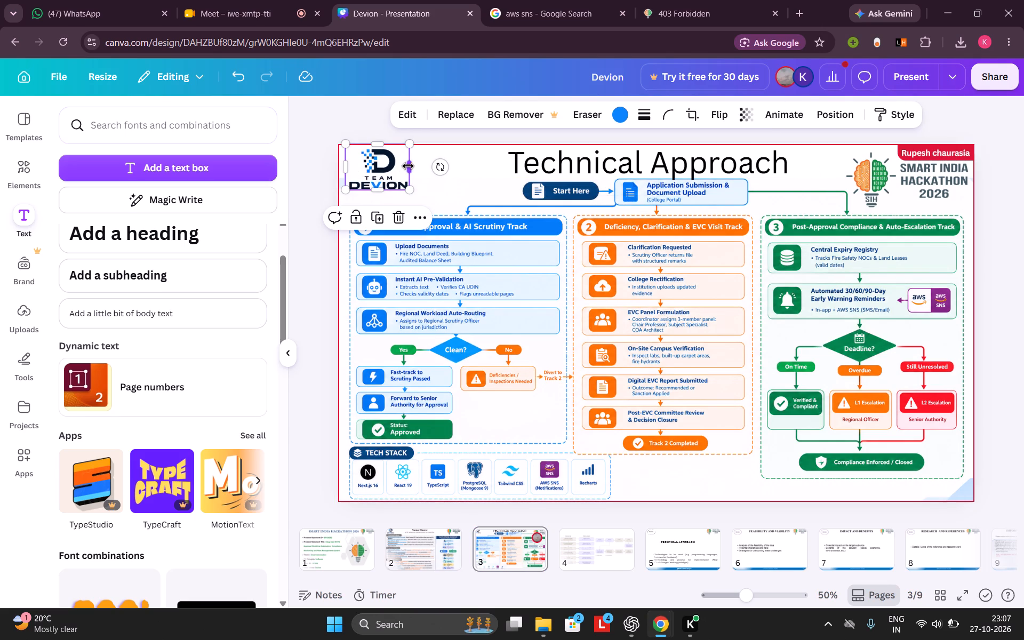
# Widen slide 3's pasted Team Devion logo slightly and position it in the slide's top-left corner, above the workflow tracks.
pyautogui.click(409, 167)
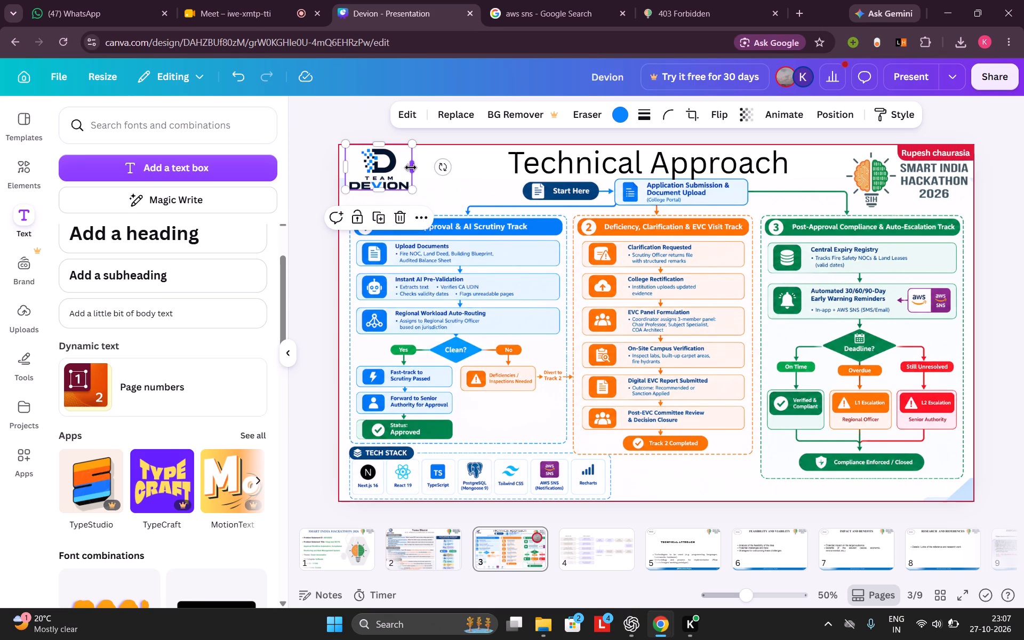
pyautogui.moveTo(388, 169); pyautogui.dragTo(382, 171)
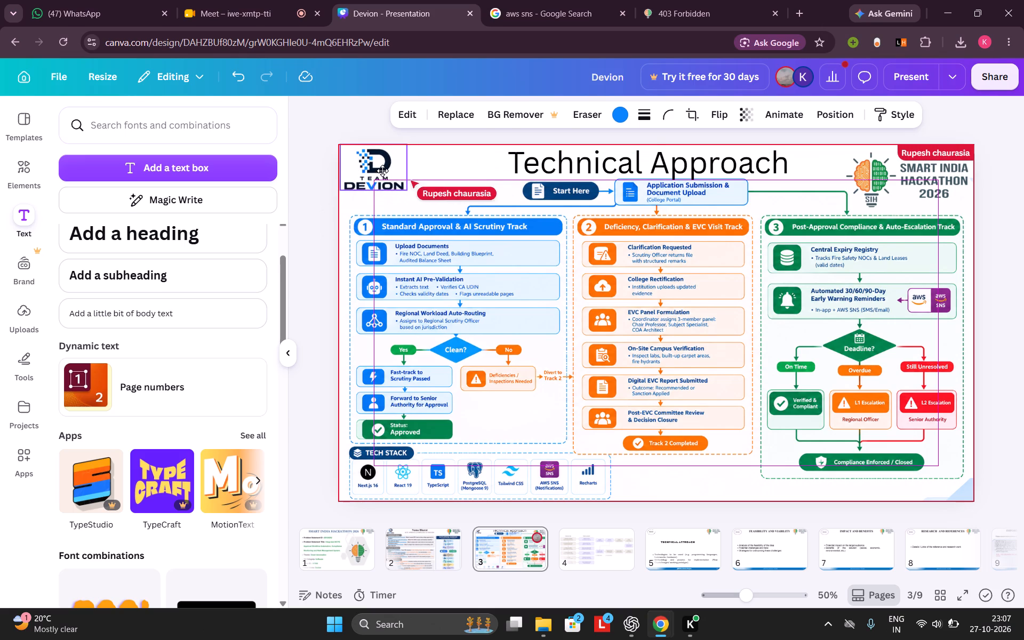
pyautogui.moveTo(382, 171); pyautogui.dragTo(383, 174)
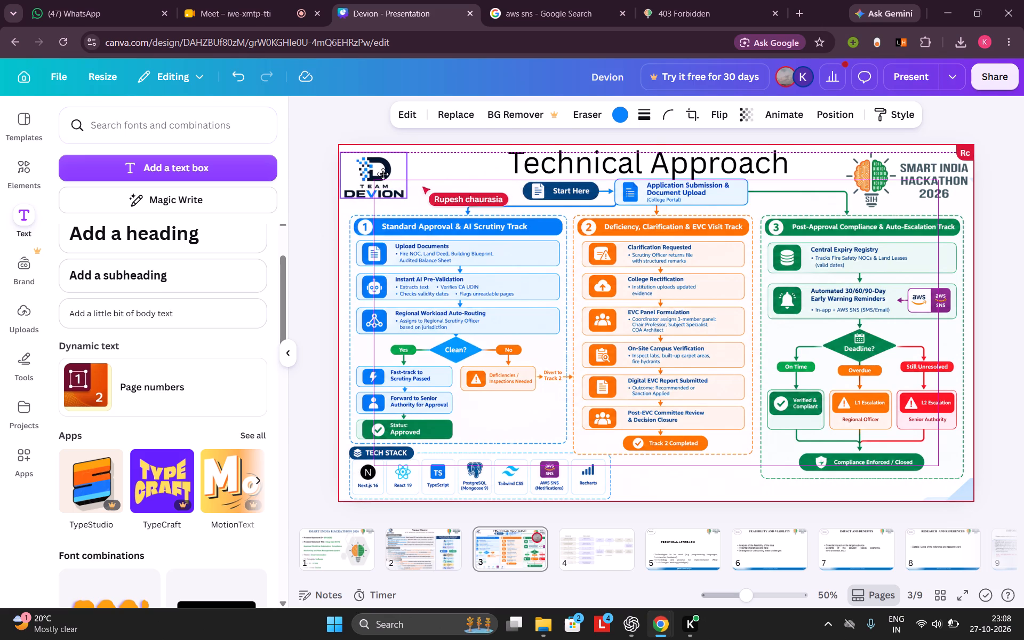
pyautogui.moveTo(383, 174); pyautogui.dragTo(384, 173)
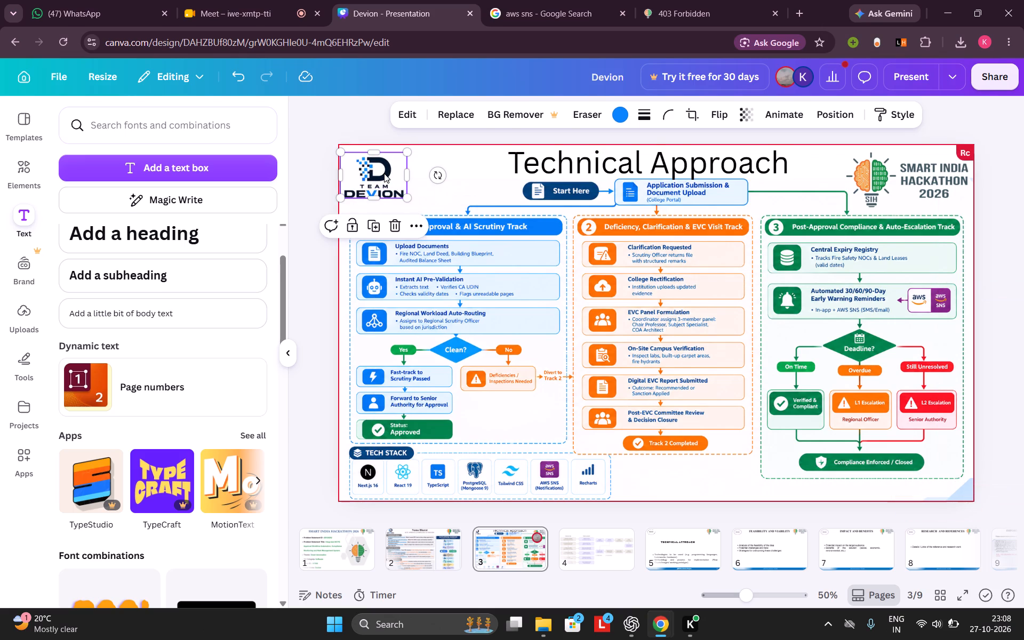
pyautogui.click(319, 185)
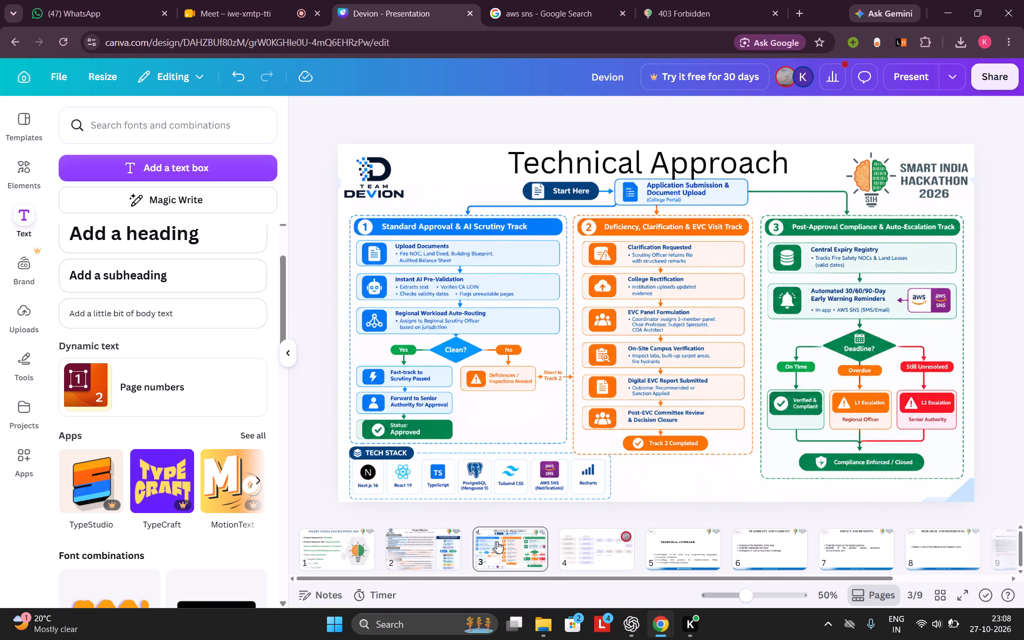
pyautogui.click(599, 545)
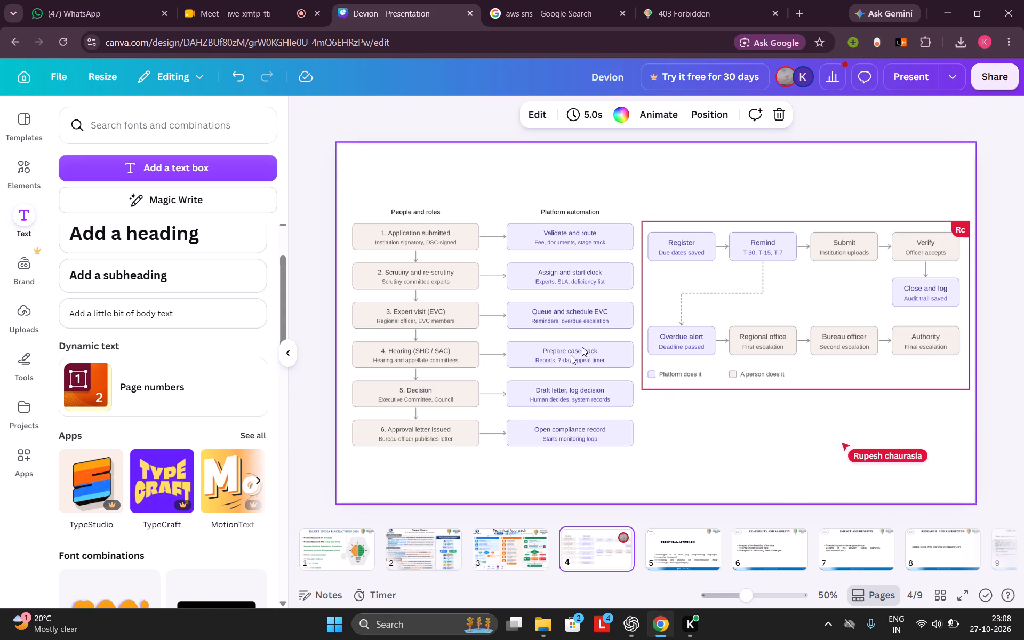
pyautogui.click(498, 551)
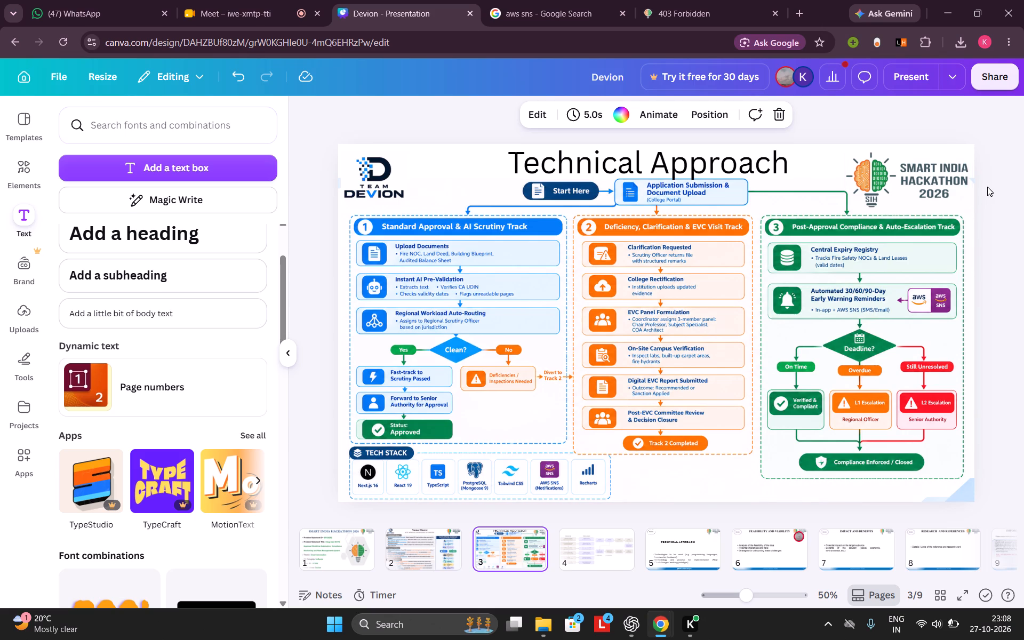
pyautogui.click(669, 541)
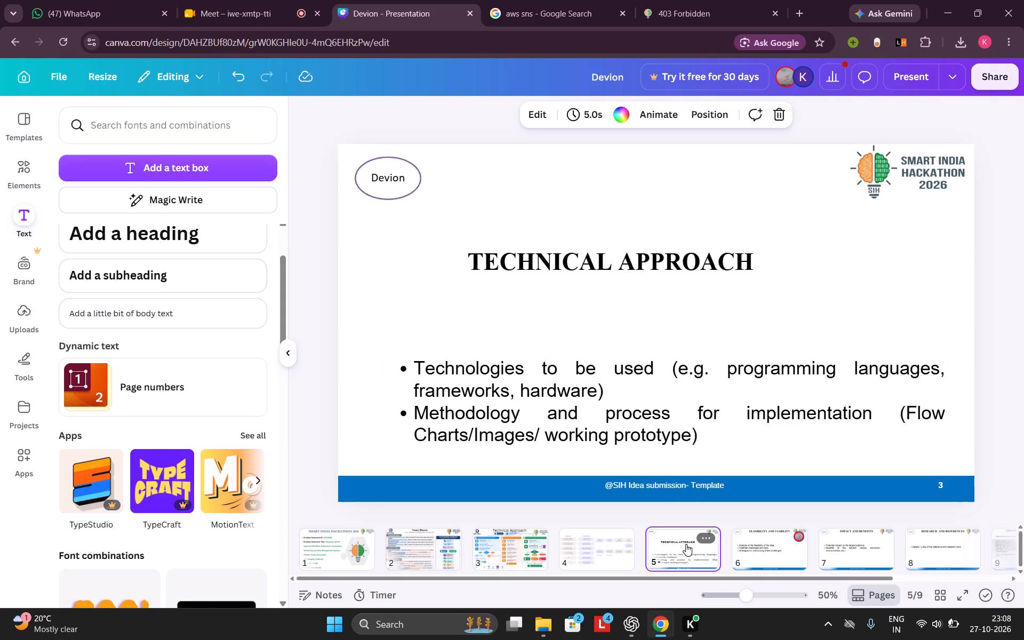
pyautogui.click(708, 541)
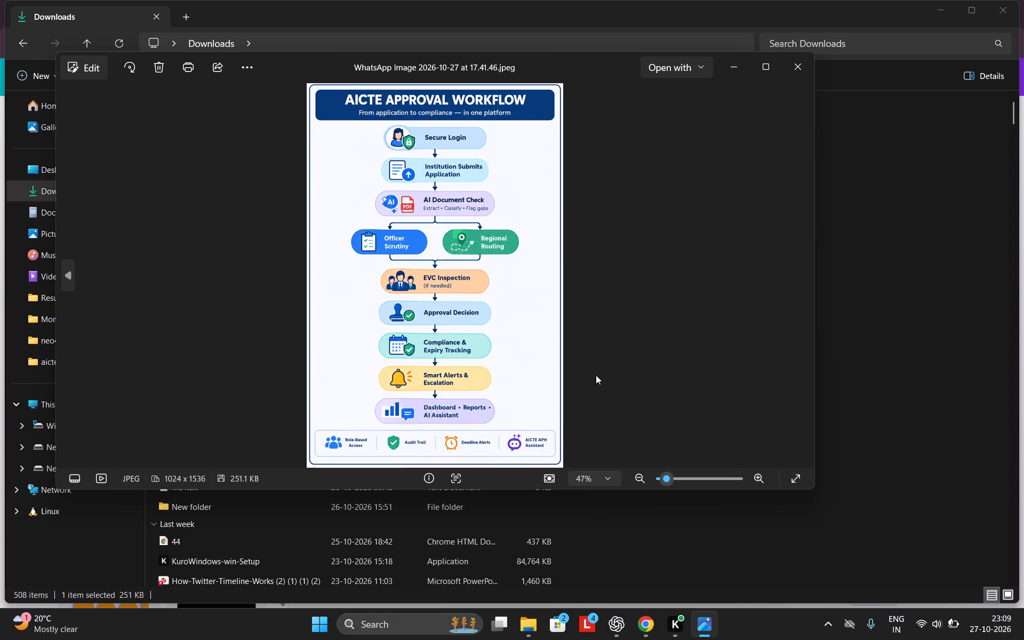
# Enlarge the AICTE Approval Workflow image and snip its bottom feature strip, from Role-Based Access to AICTE APH Assistant.
pyautogui.click(766, 69)
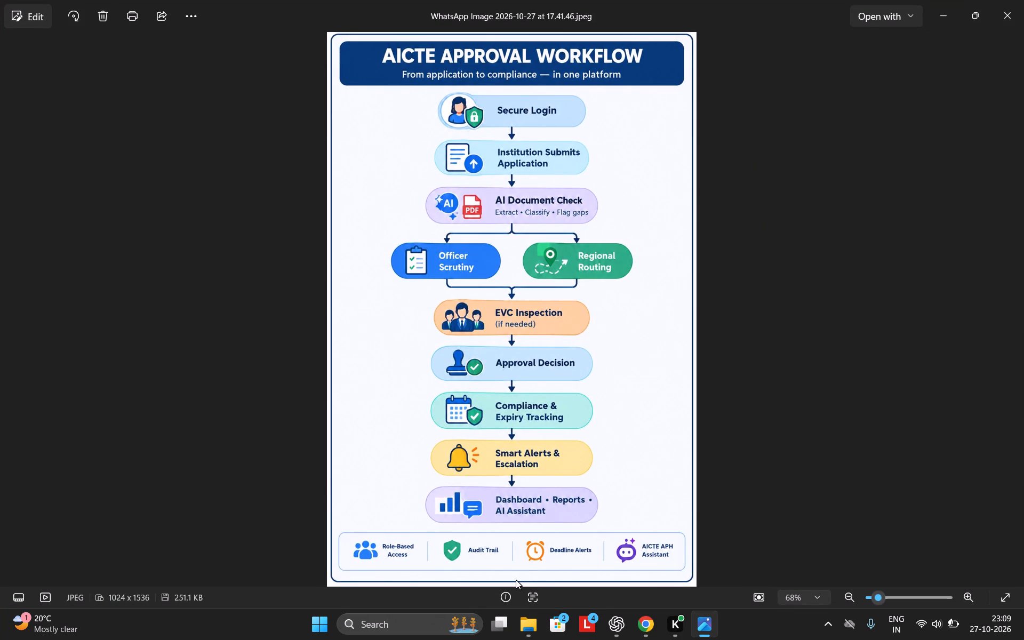
pyautogui.keyDown('ctrl'); pyautogui.scroll(11, 513, 580); pyautogui.keyUp('ctrl')
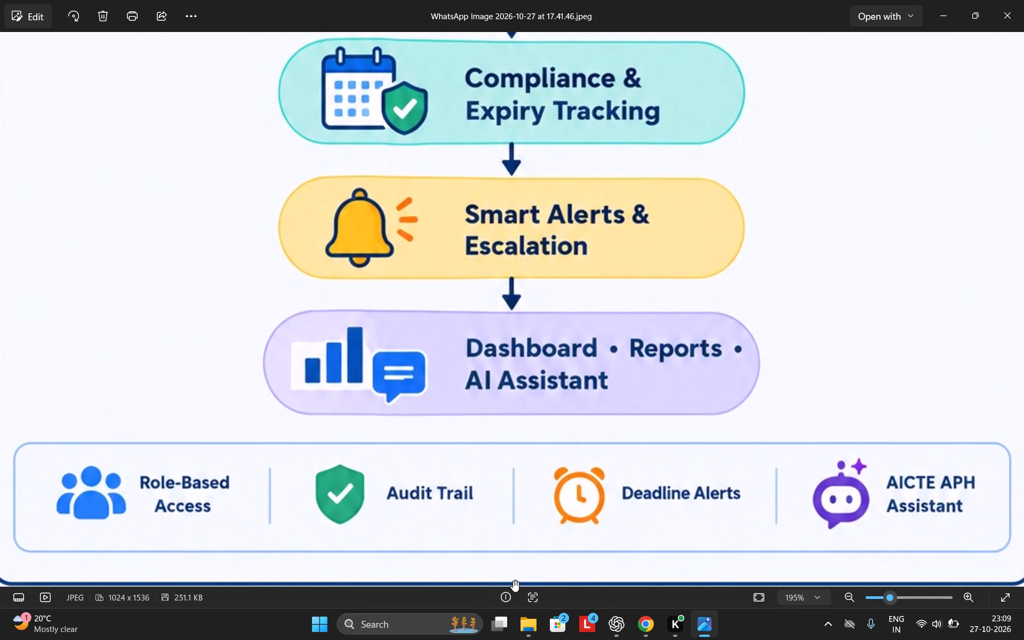
pyautogui.press('shift+super+s')
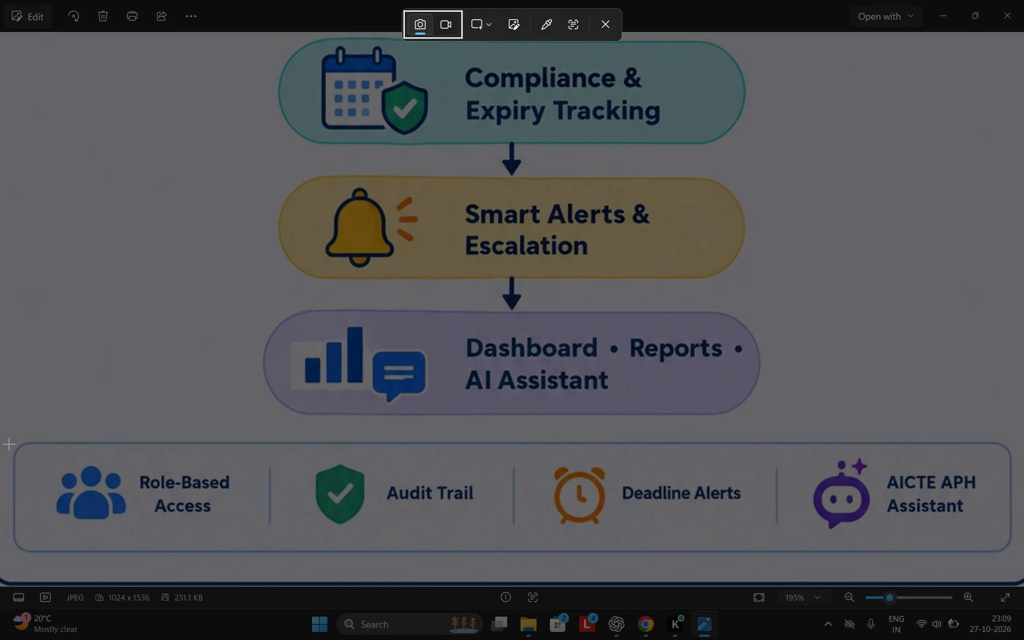
pyautogui.moveTo(10, 439); pyautogui.dragTo(53, 457)
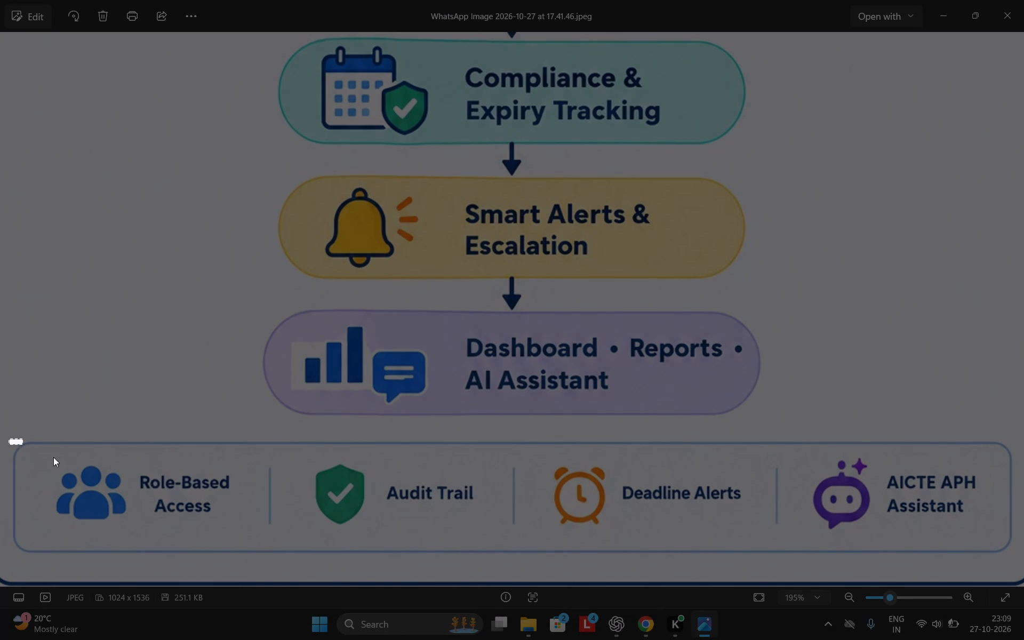
pyautogui.moveTo(53, 457); pyautogui.dragTo(1020, 565)
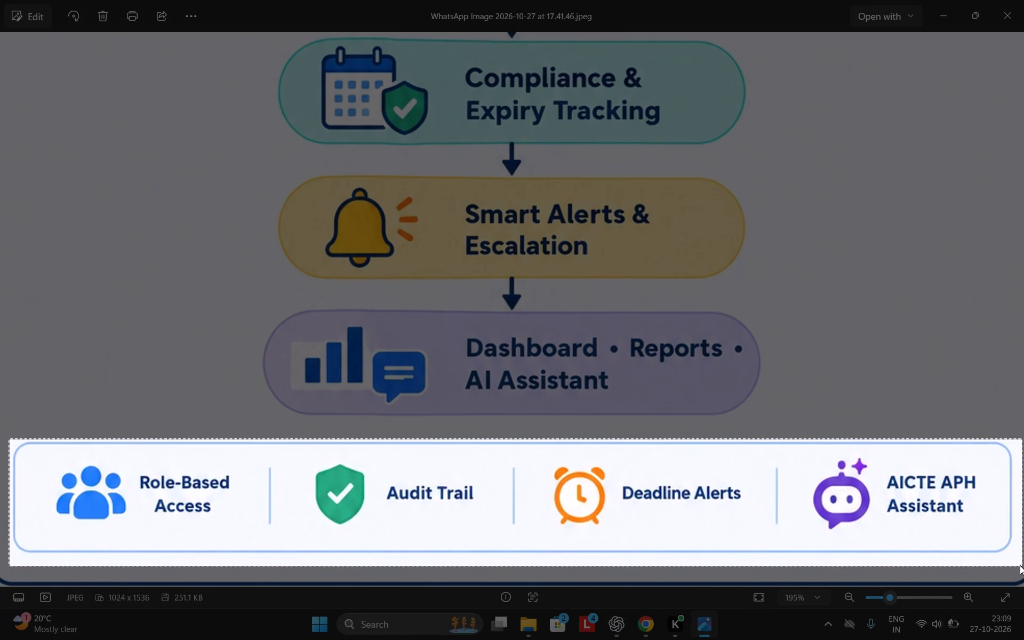
pyautogui.moveTo(1020, 565); pyautogui.dragTo(1014, 554)
# Switch to the Devion presentation in Canva and paste the snipped feature strip onto slide 3, Technical Approach.
pyautogui.hotkey('alt', 'Tab')
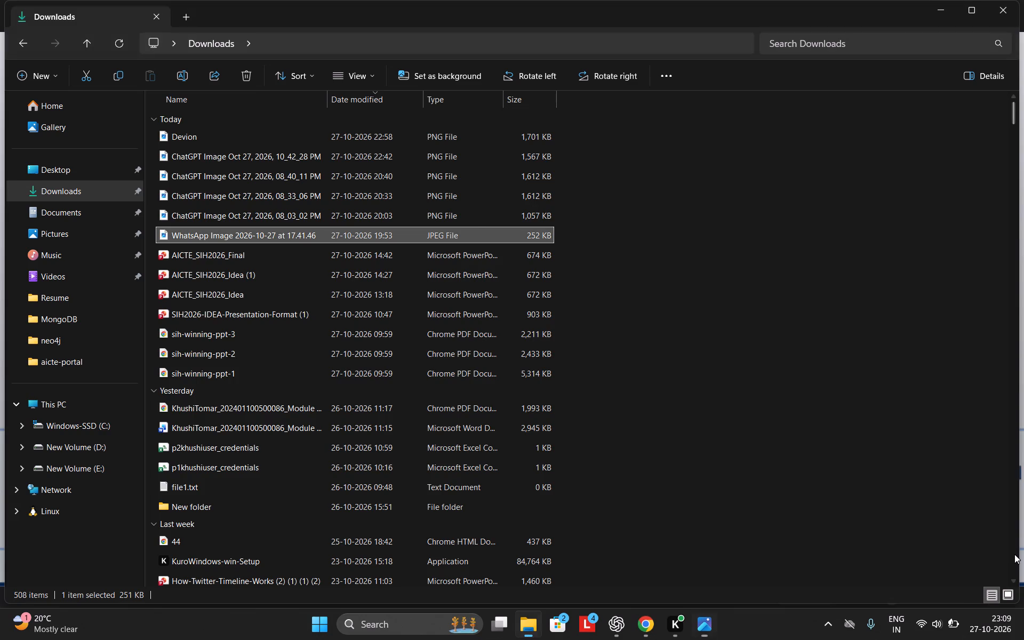
pyautogui.hotkey('alt', 'Tab')
pyautogui.hotkey('alt', 'Tab')
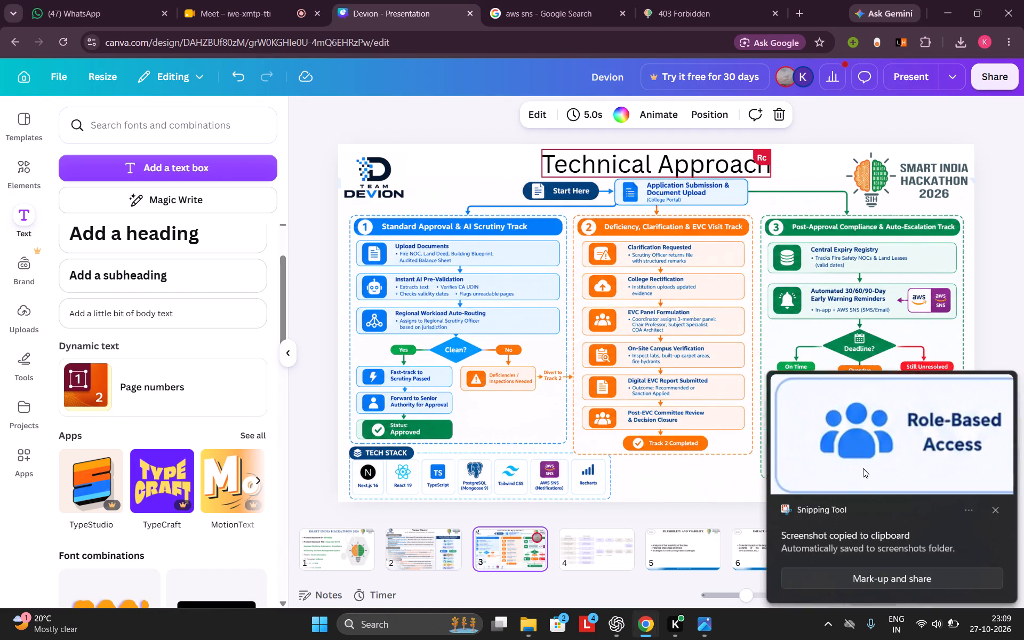
pyautogui.hotkey('ctrl', 'v')
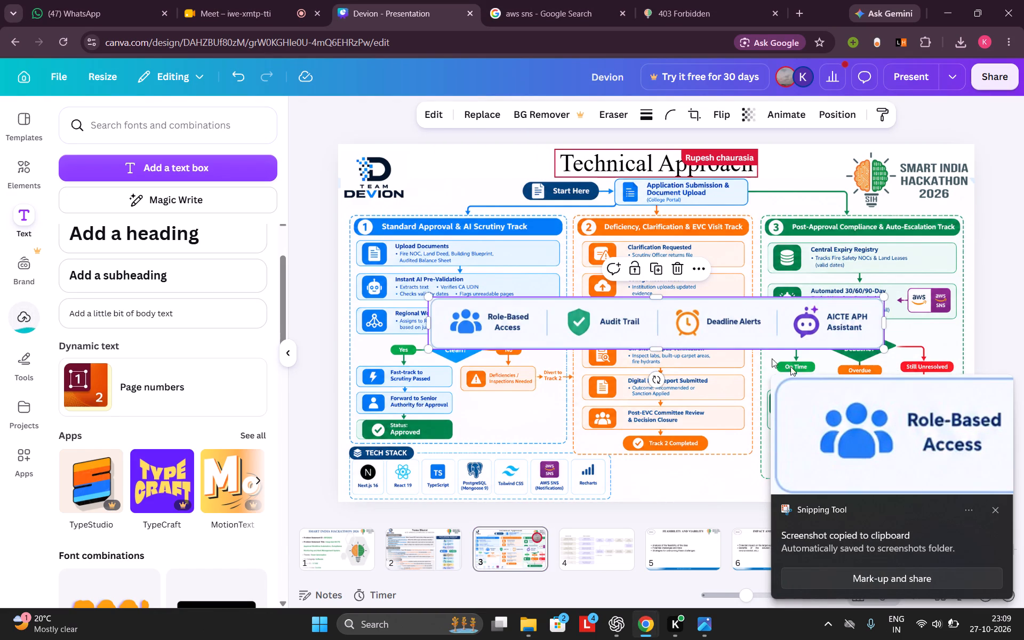
pyautogui.click(997, 509)
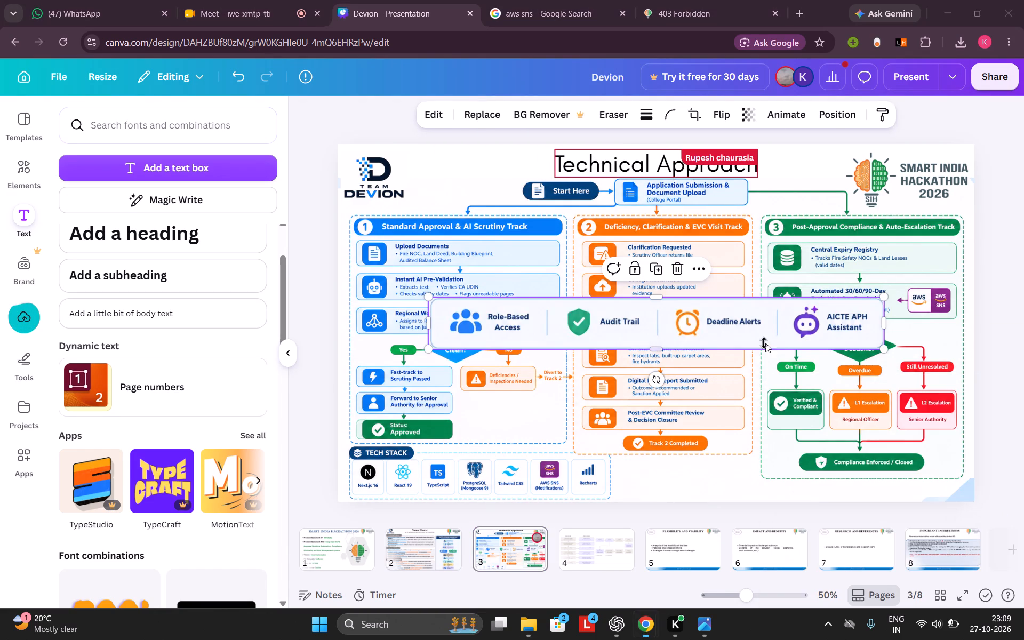
# Shrink the pasted feature strip to about 980 by 112 and move it to slide 3's bottom edge, beside the Tech Stack row.
pyautogui.moveTo(753, 332); pyautogui.dragTo(834, 487)
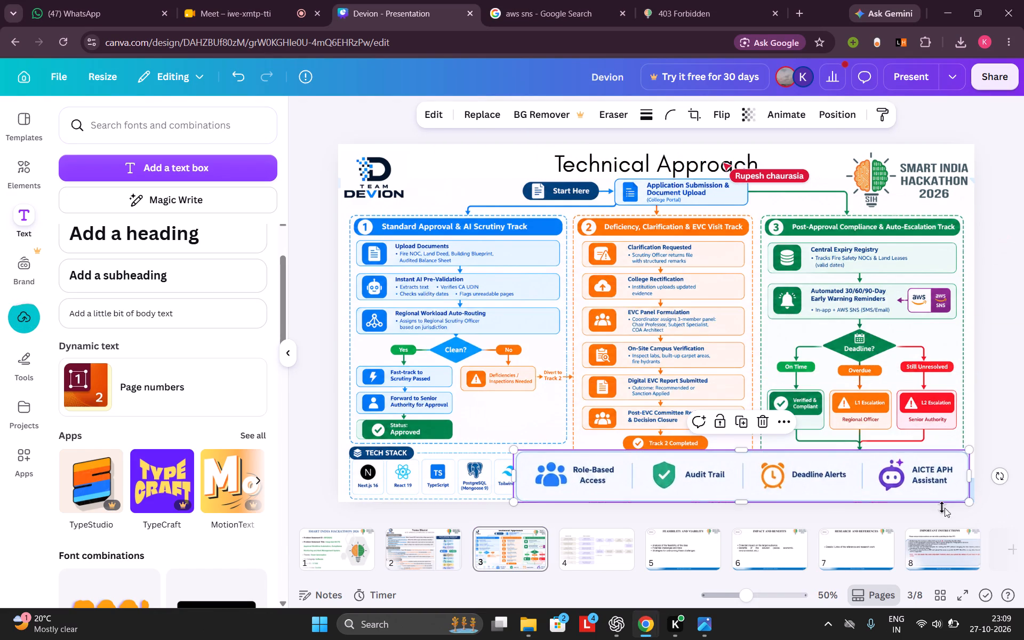
pyautogui.moveTo(967, 500); pyautogui.dragTo(835, 481)
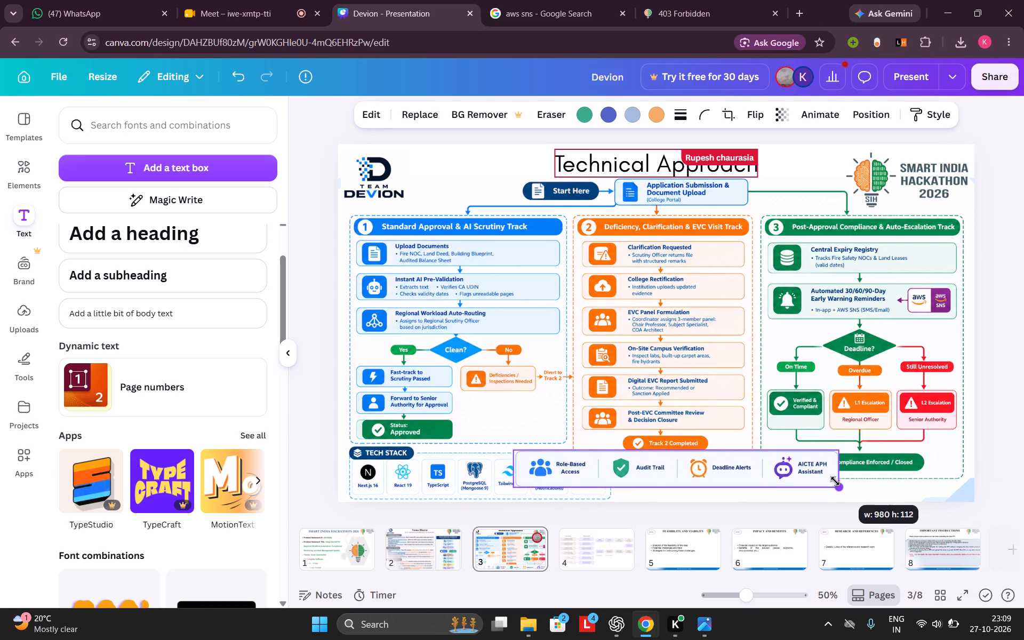
pyautogui.moveTo(835, 481); pyautogui.dragTo(835, 481)
pyautogui.moveTo(692, 463); pyautogui.dragTo(744, 482)
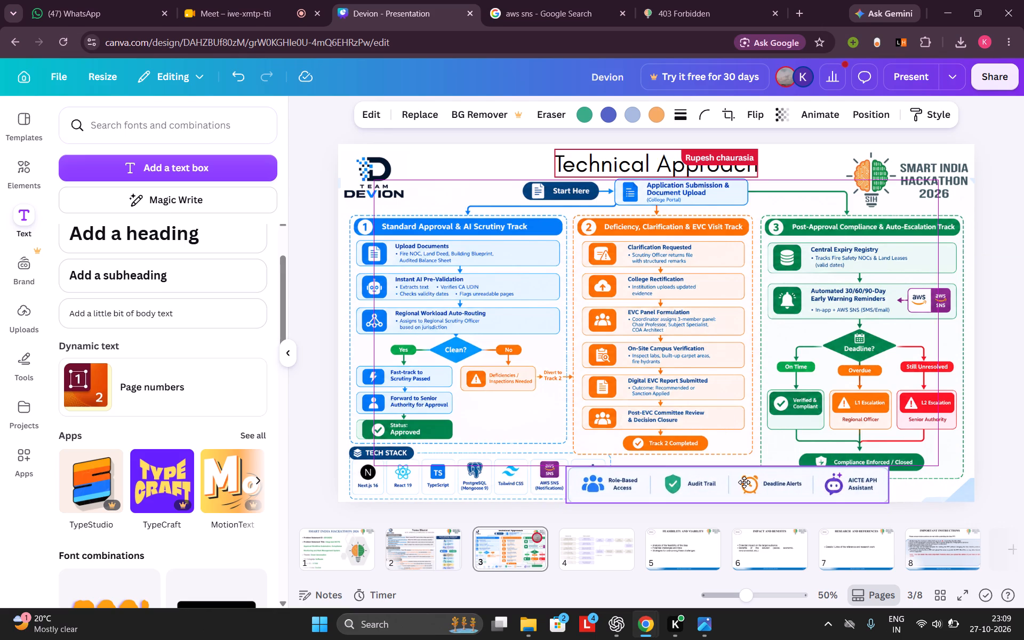
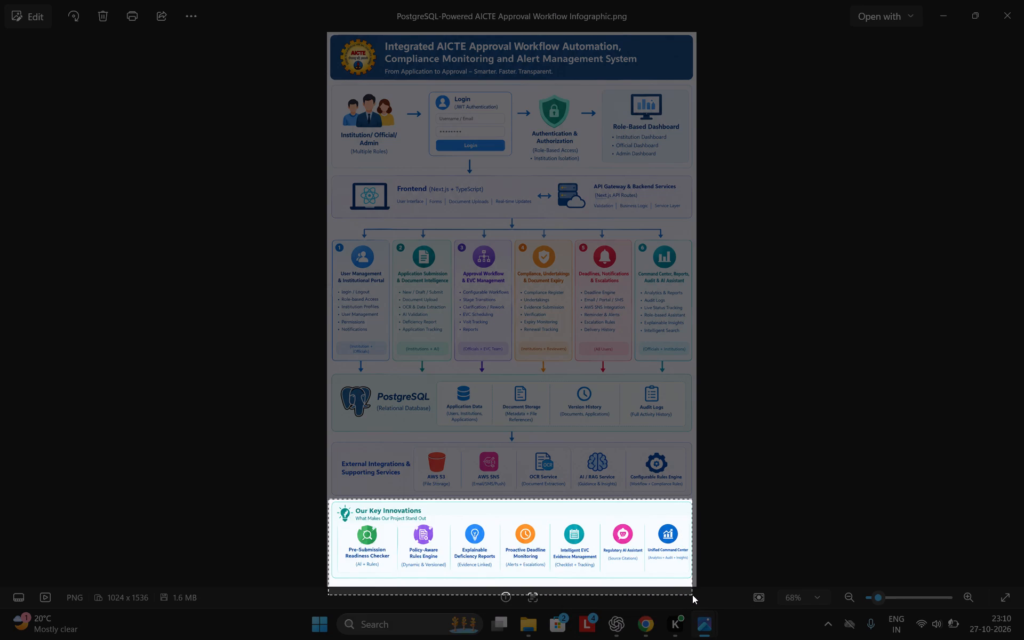
# Fit the screen-capture area tightly around the "Our Key Innovations" strip at the bottom of the AICTE approval workflow infographic.
pyautogui.moveTo(692, 595); pyautogui.dragTo(695, 587)
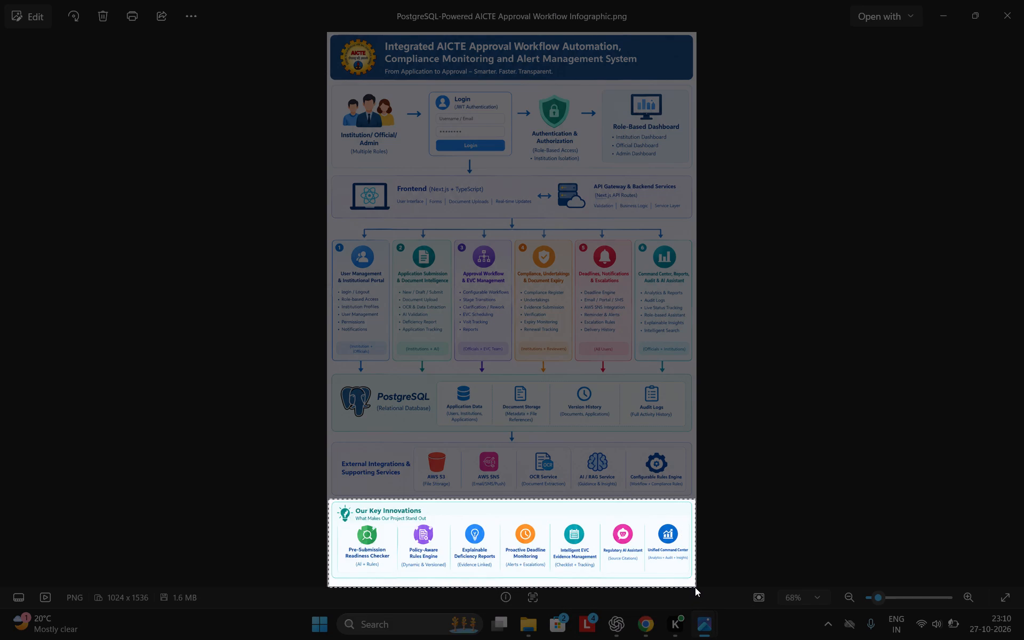
pyautogui.moveTo(695, 587); pyautogui.dragTo(694, 580)
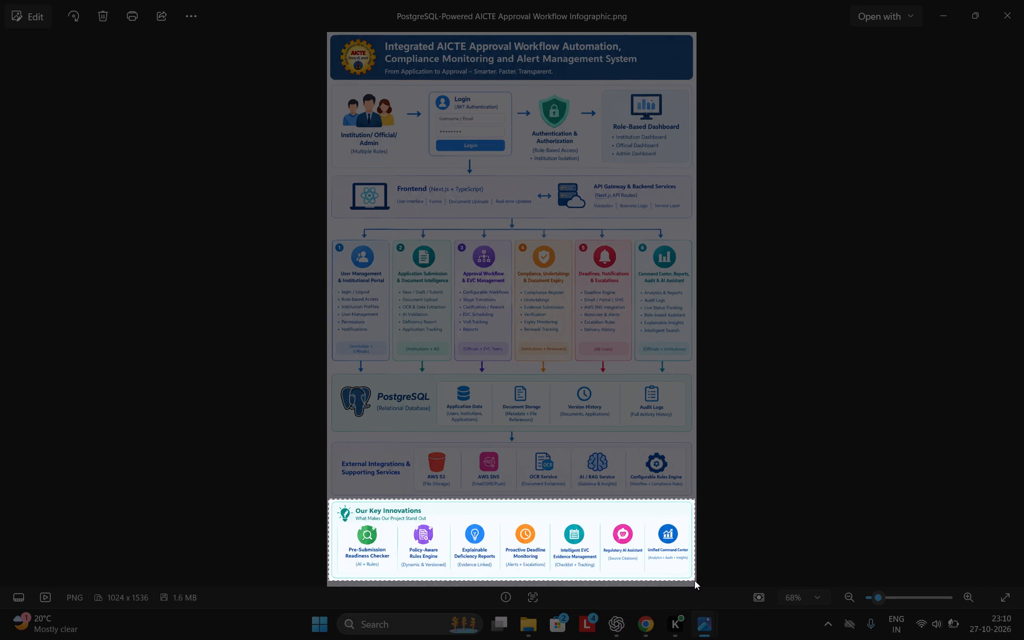
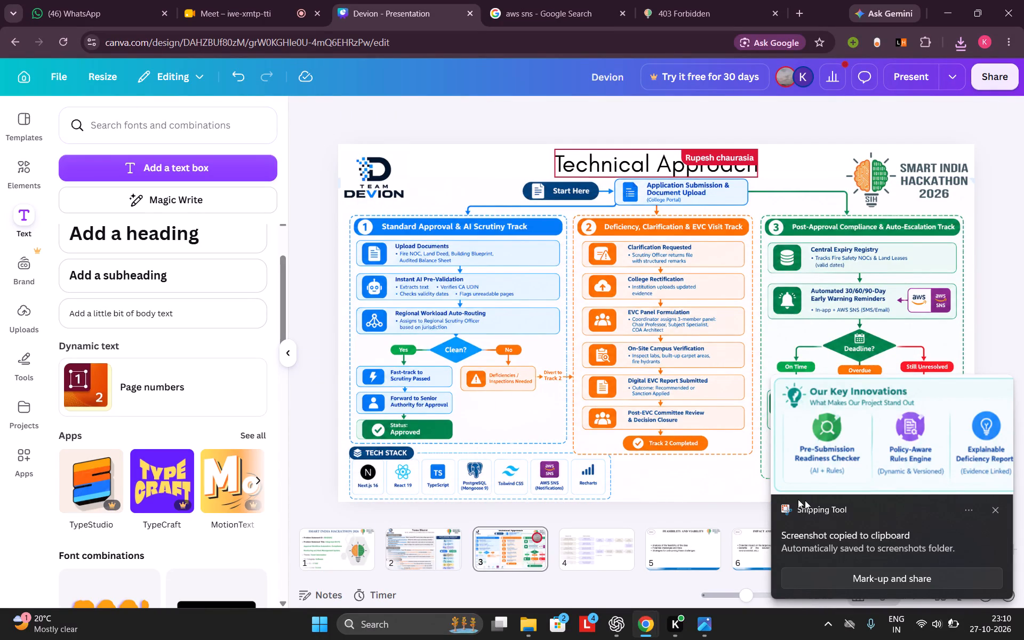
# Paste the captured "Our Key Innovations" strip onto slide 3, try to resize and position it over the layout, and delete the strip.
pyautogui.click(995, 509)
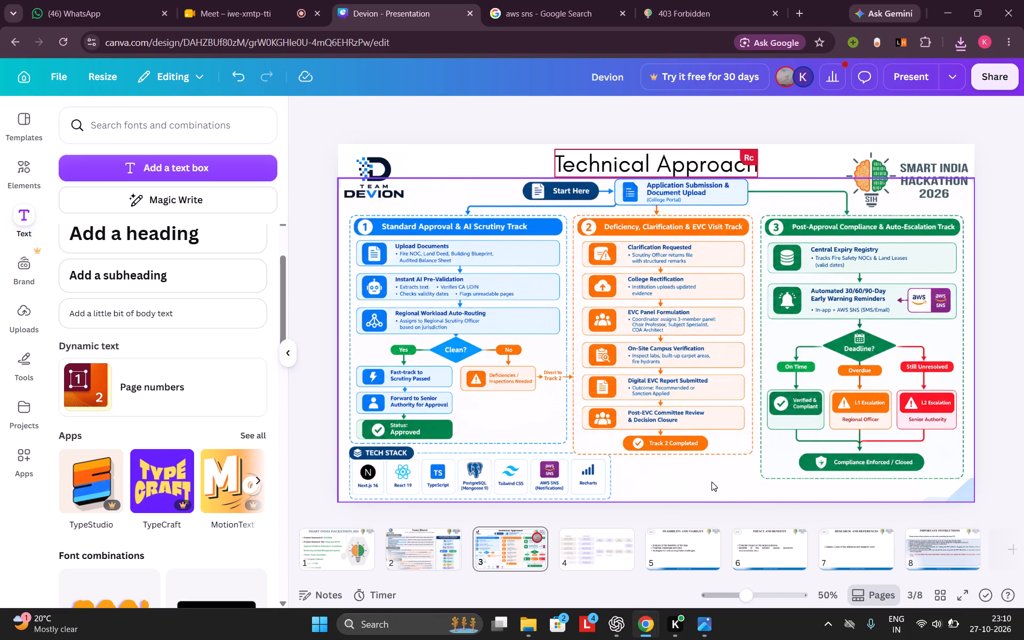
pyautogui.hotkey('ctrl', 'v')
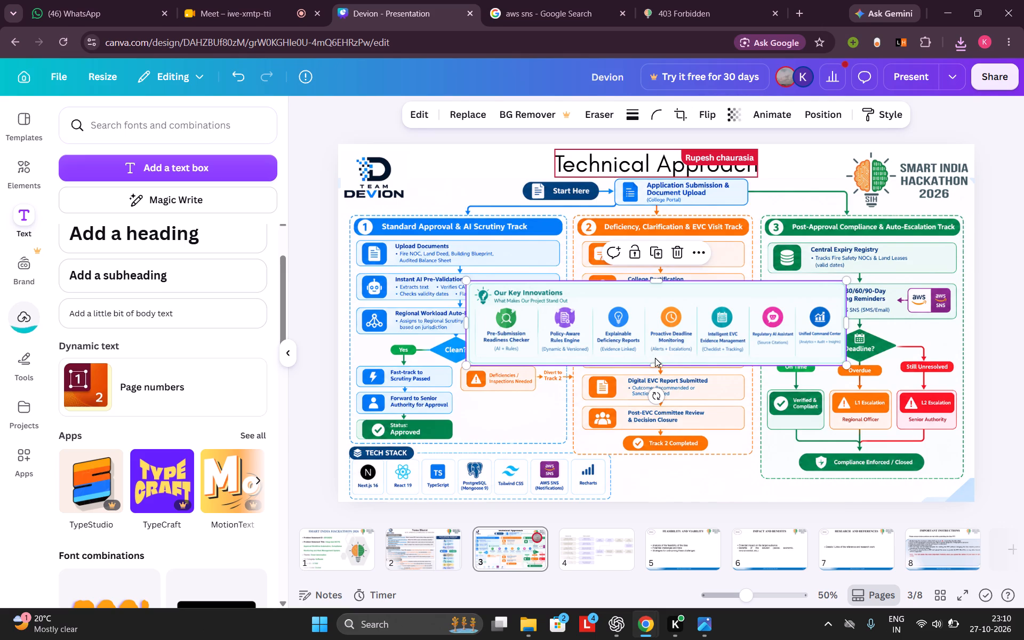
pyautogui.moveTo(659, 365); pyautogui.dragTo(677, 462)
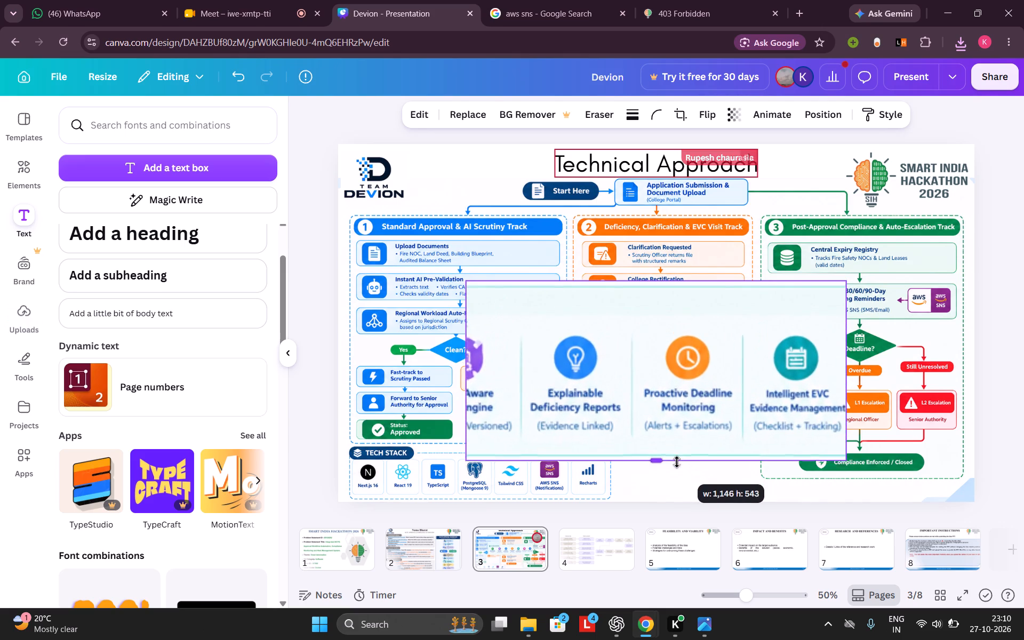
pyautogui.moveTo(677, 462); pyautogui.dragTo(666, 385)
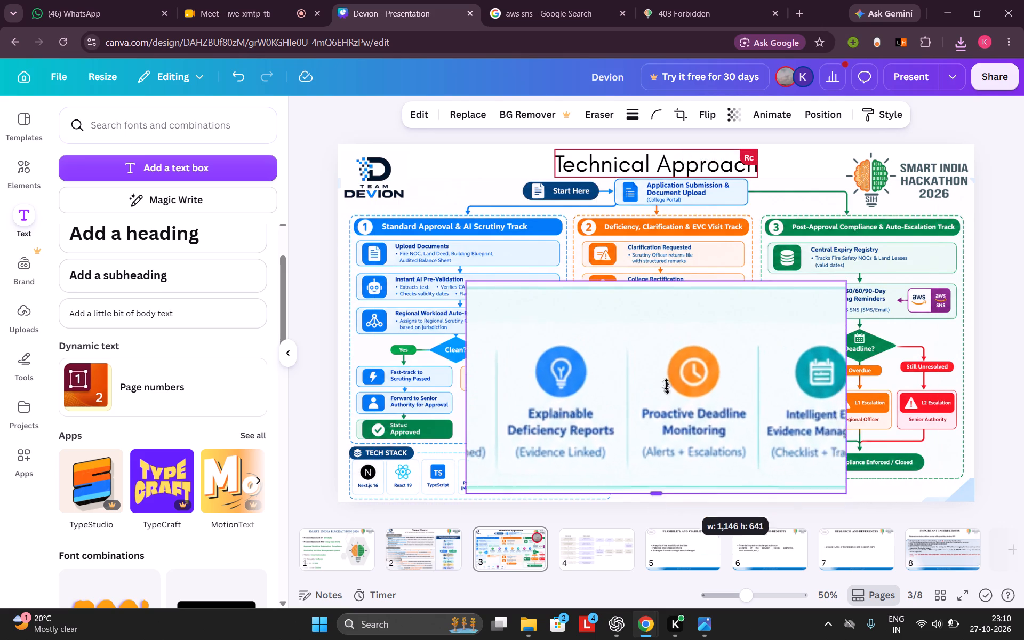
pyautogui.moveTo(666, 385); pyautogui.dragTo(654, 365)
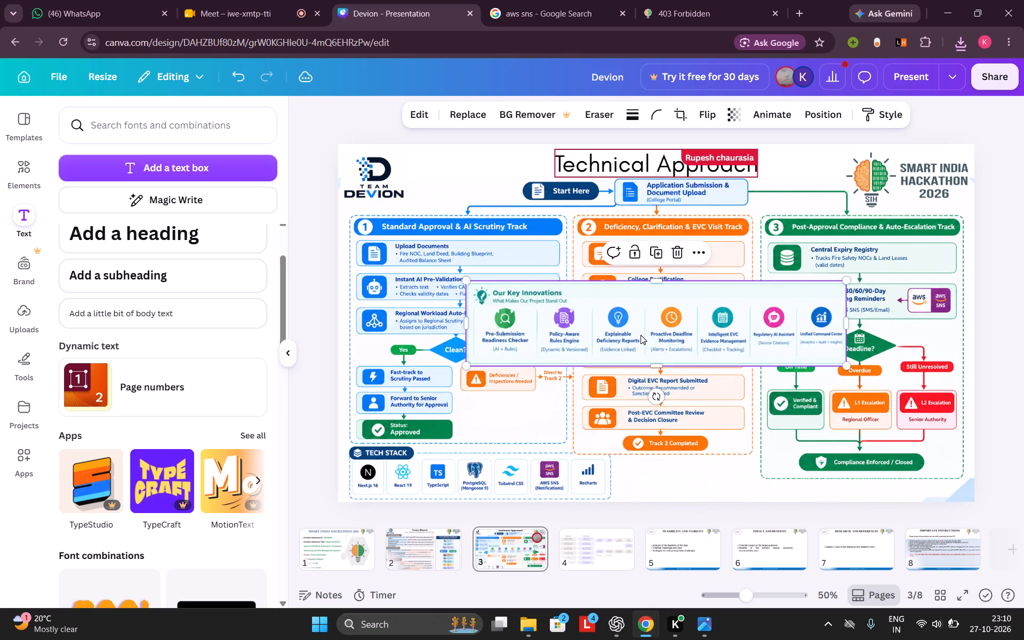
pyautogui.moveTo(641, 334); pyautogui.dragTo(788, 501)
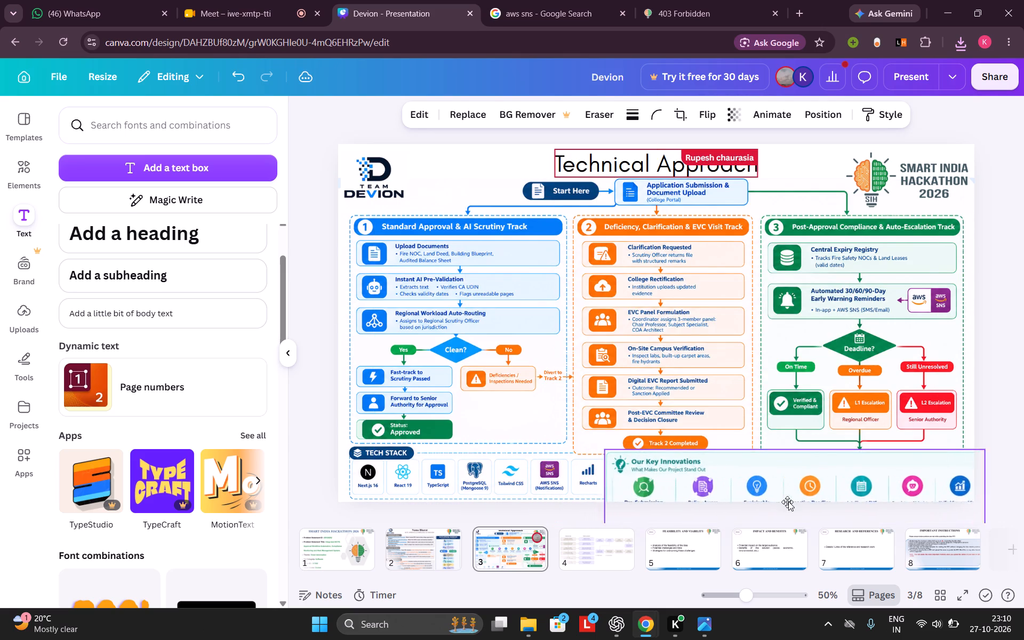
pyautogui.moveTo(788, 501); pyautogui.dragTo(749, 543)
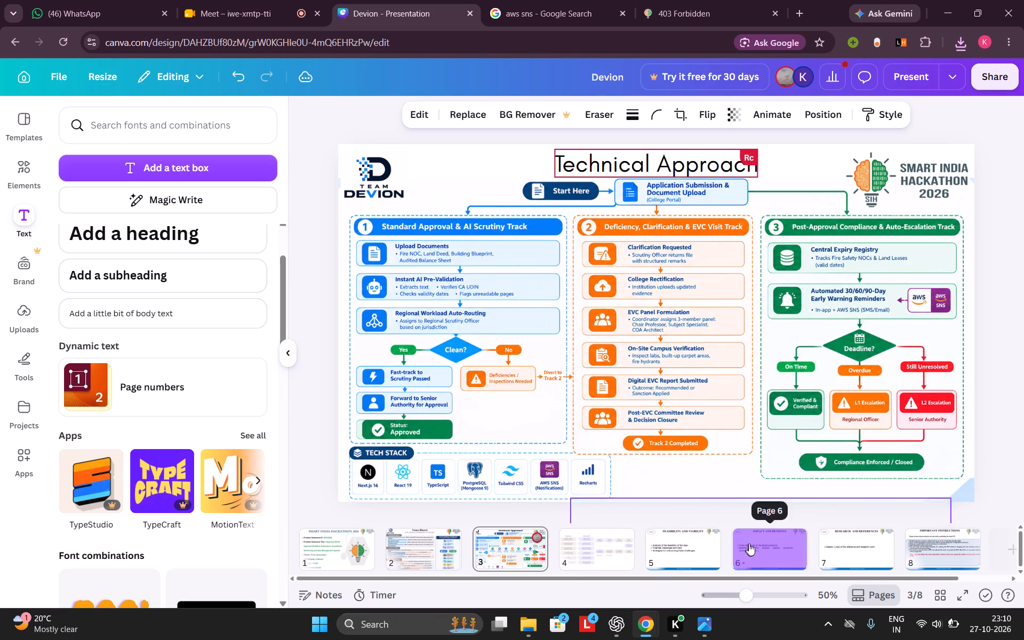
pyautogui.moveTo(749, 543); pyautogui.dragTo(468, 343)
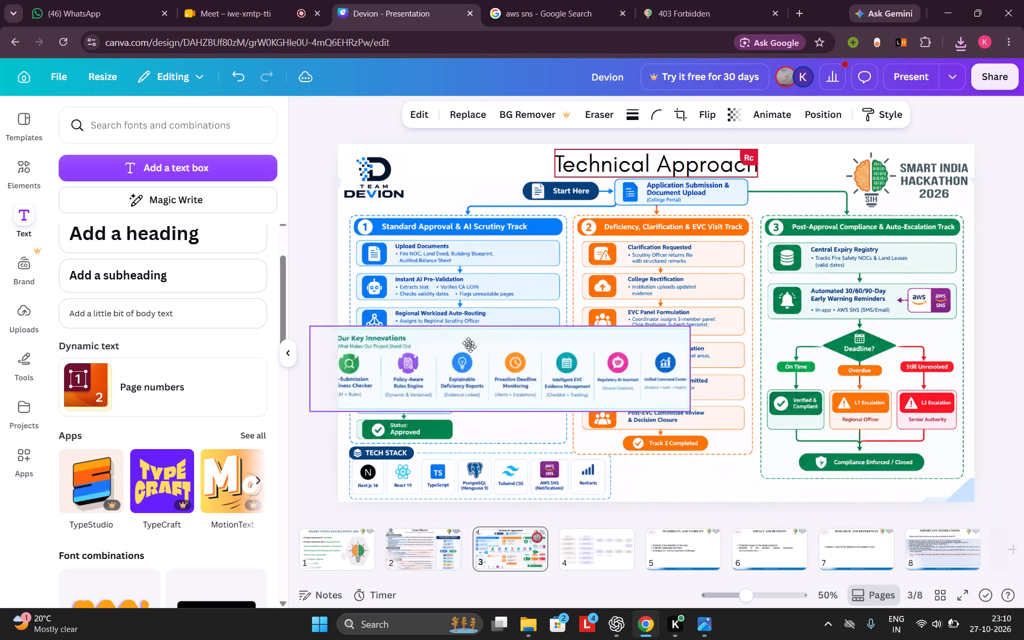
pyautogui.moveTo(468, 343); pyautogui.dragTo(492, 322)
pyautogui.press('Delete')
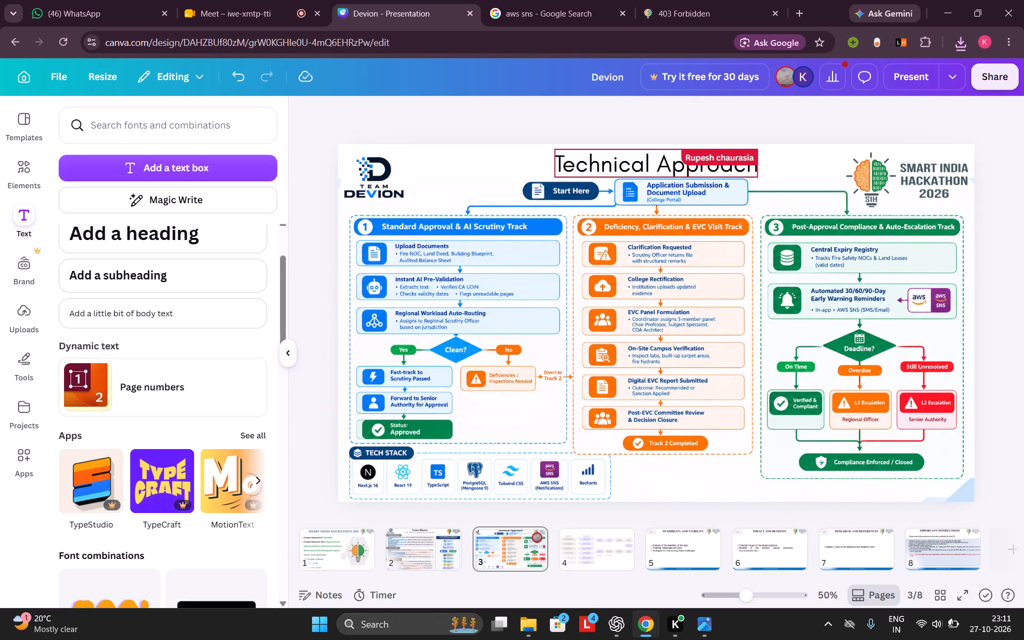
# Check slide 2's heading, return to slide 3 and make the whole "Technical Approach" title bold.
pyautogui.click(534, 111)
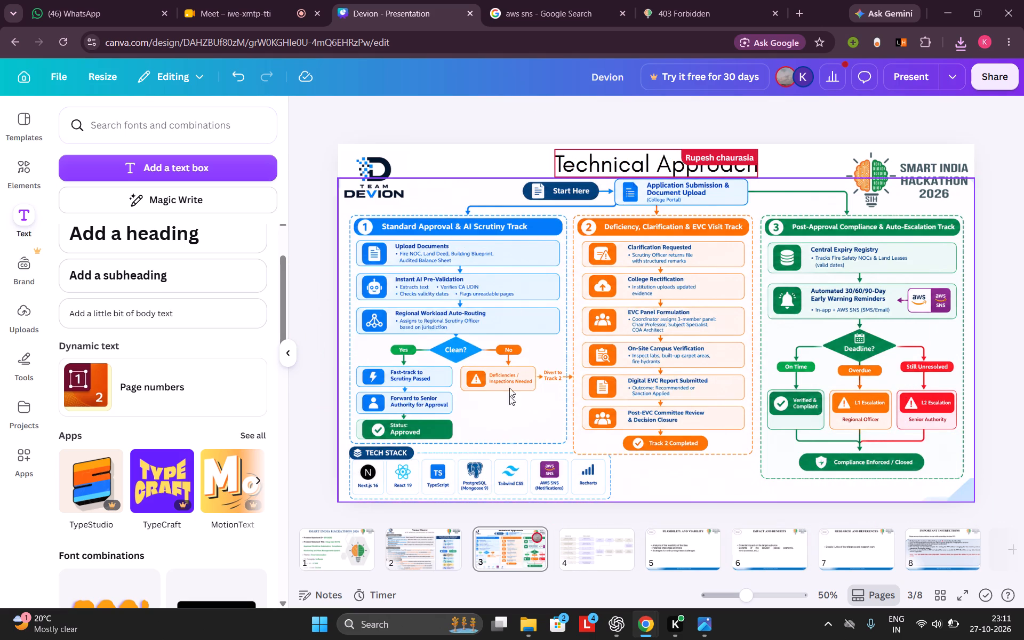
pyautogui.click(427, 554)
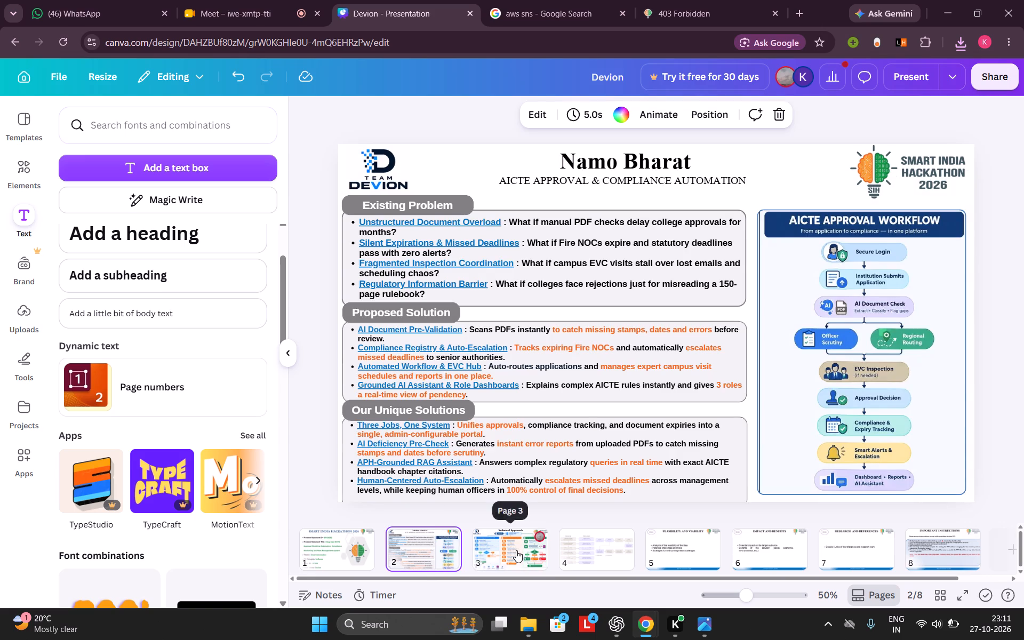
pyautogui.click(516, 550)
pyautogui.click(654, 162)
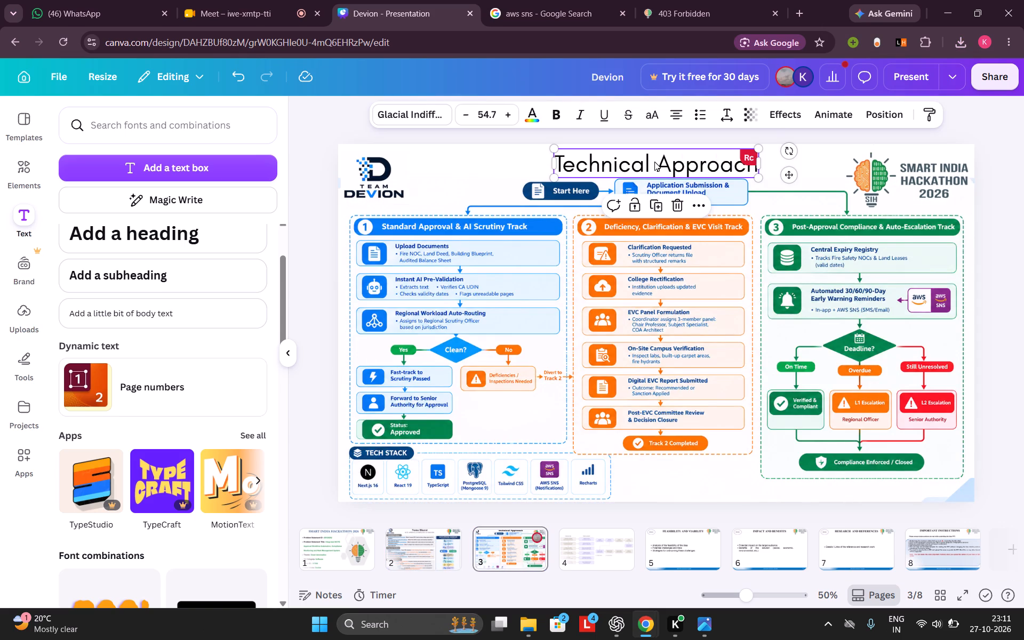
pyautogui.click(667, 162)
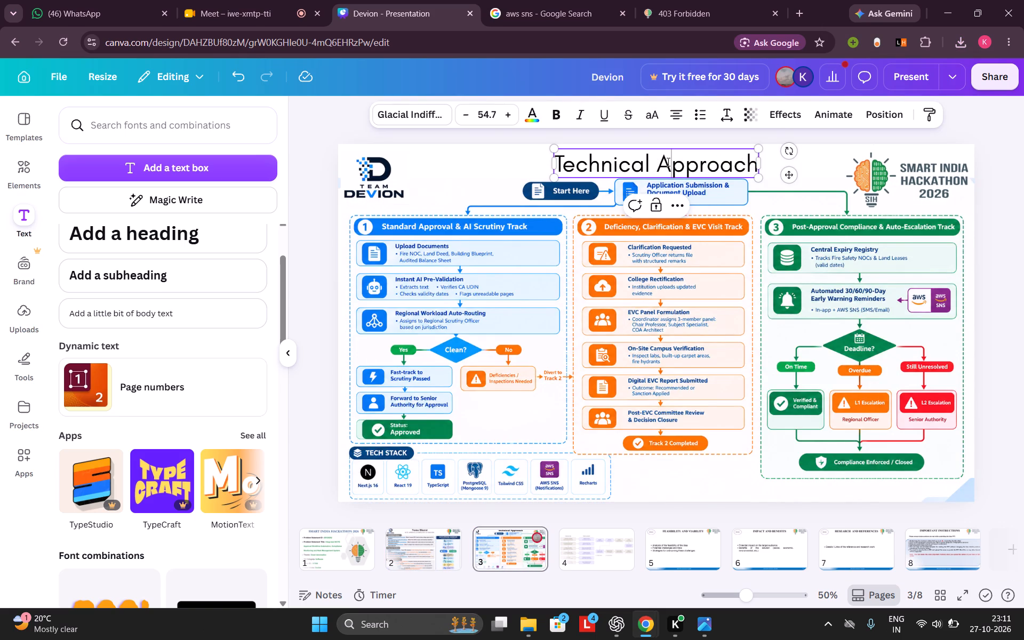
pyautogui.tripleClick(667, 162)
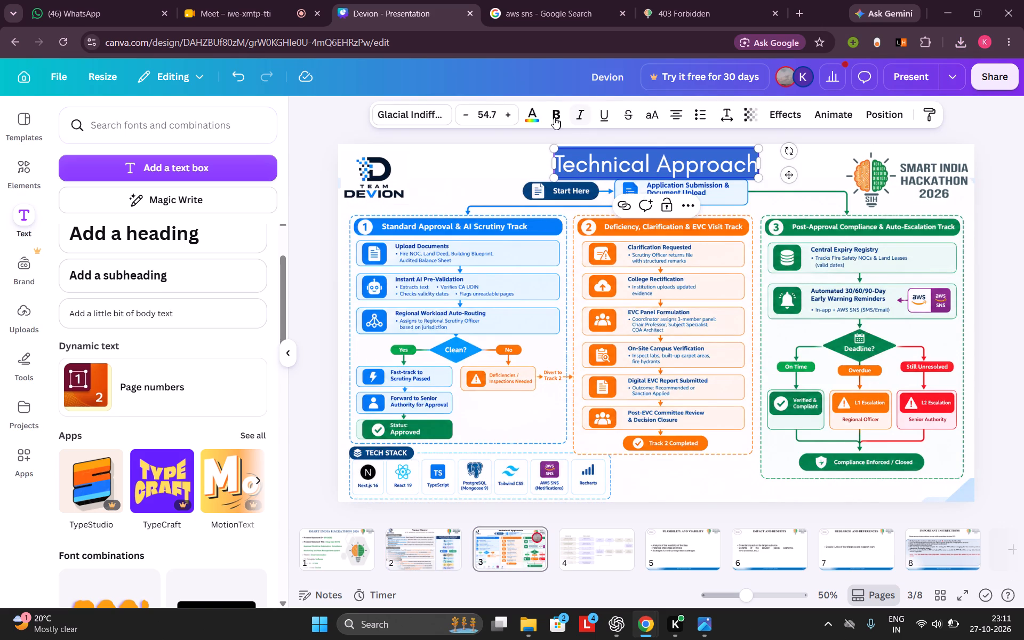
pyautogui.click(555, 116)
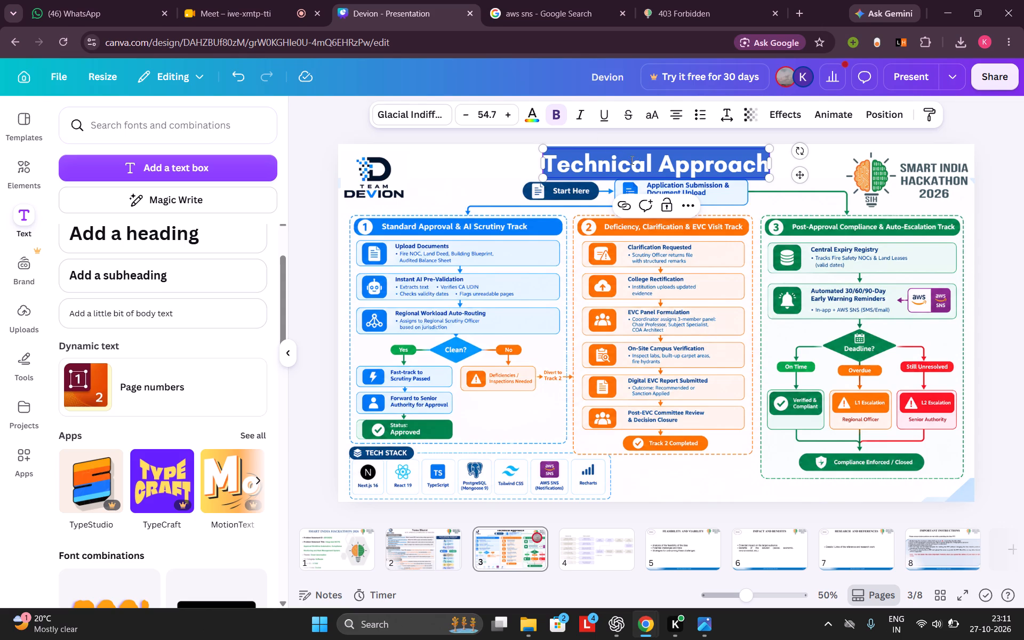
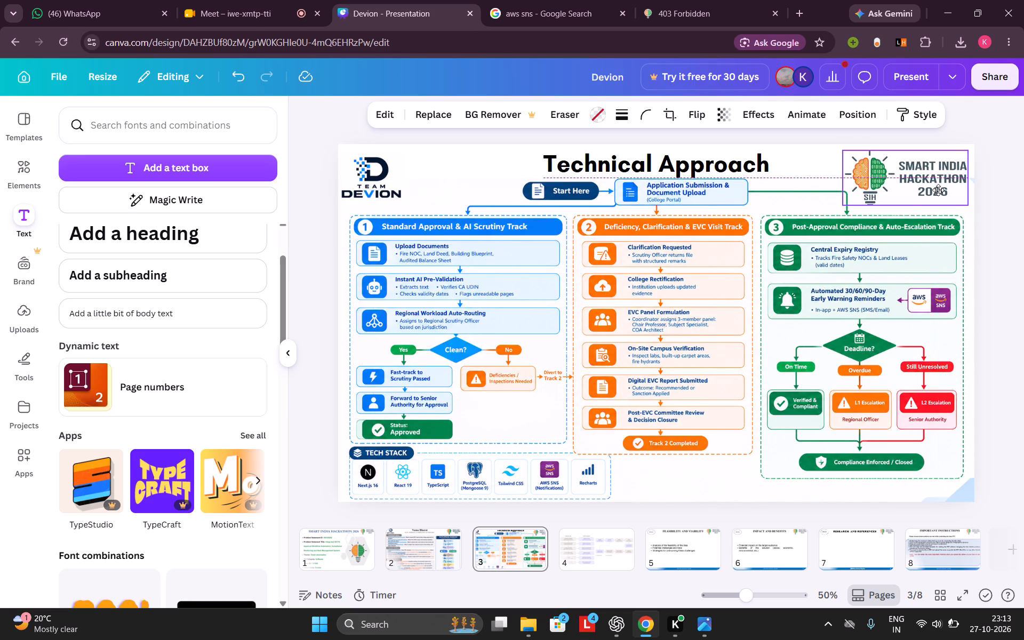
pyautogui.click(939, 192)
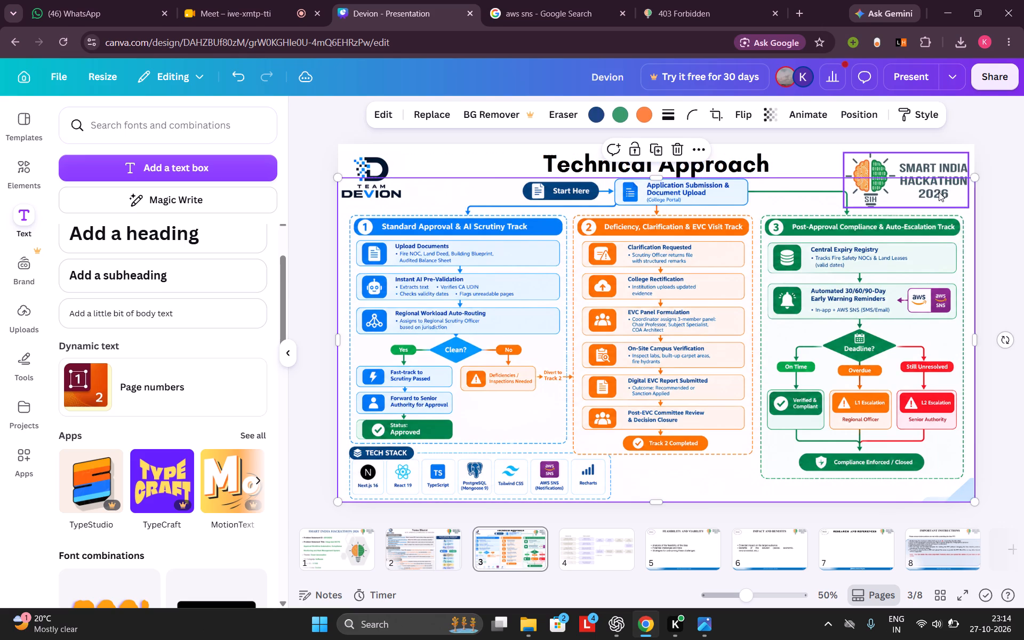
pyautogui.click(997, 215)
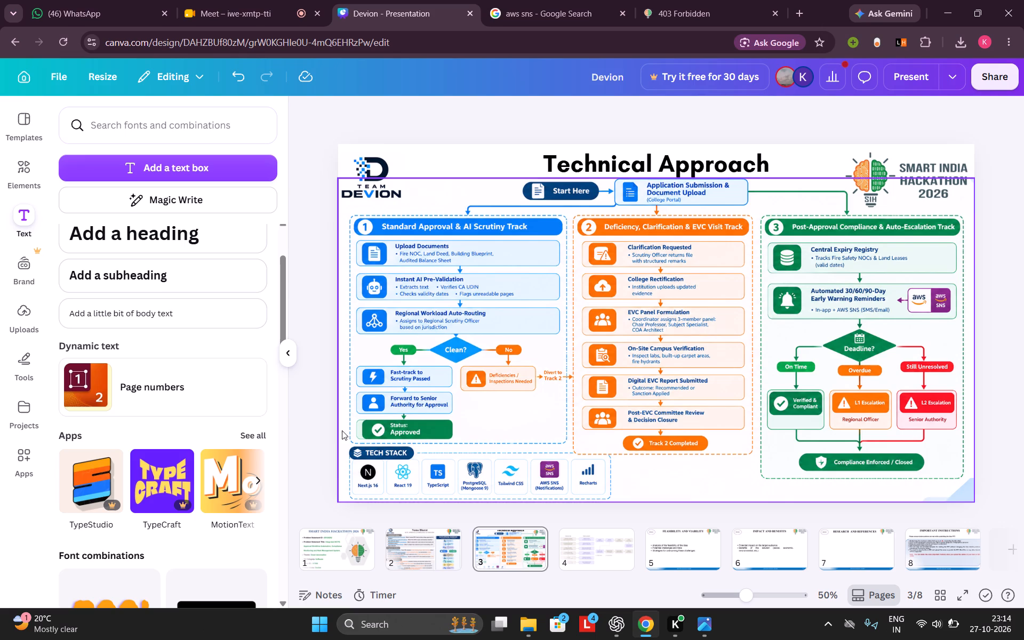
pyautogui.click(428, 551)
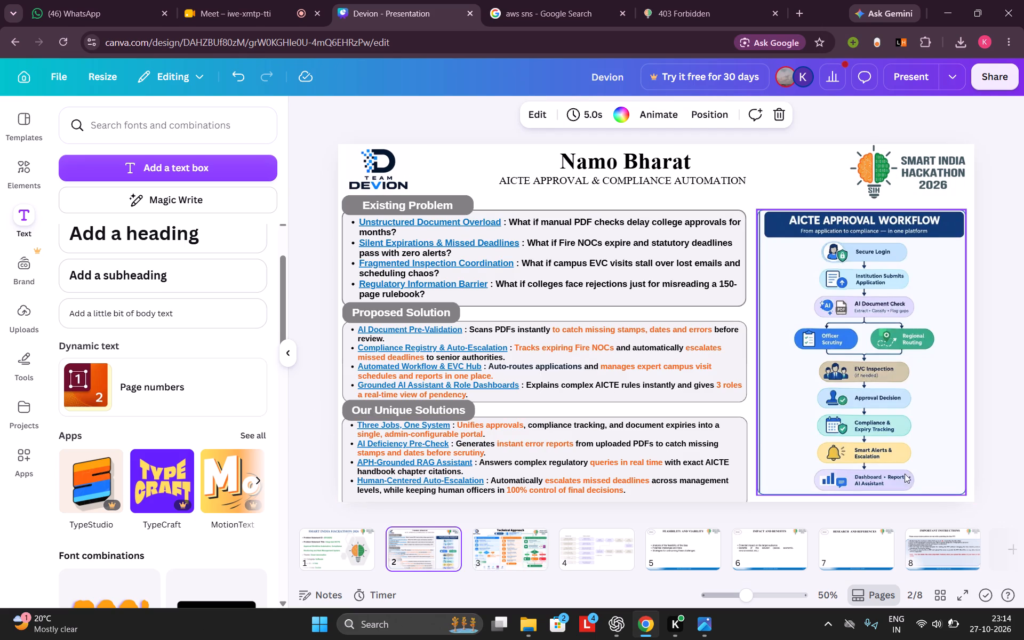
pyautogui.click(492, 542)
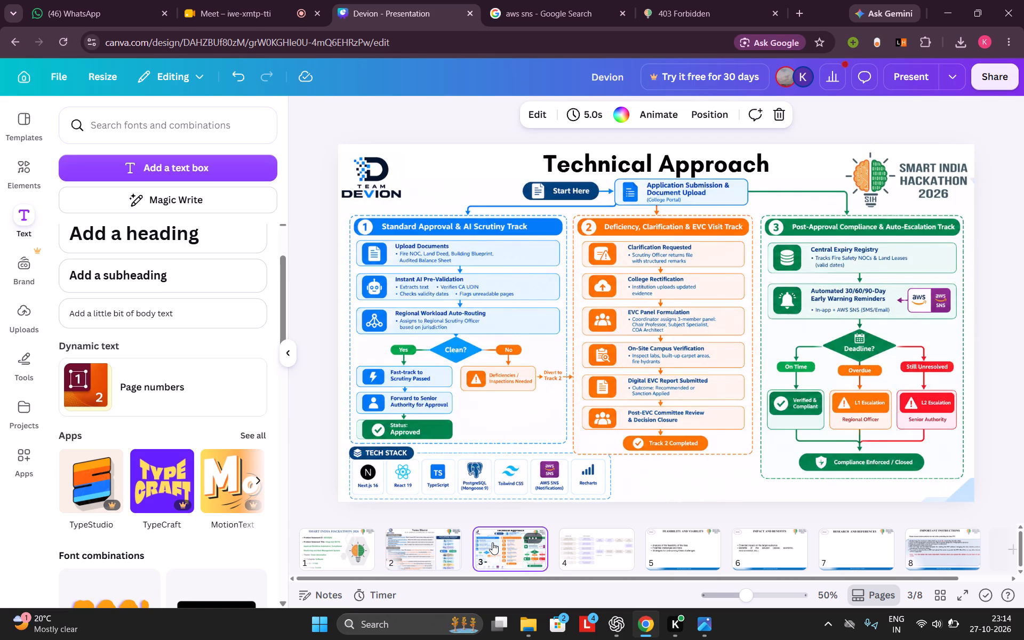
pyautogui.click(443, 553)
pyautogui.click(345, 544)
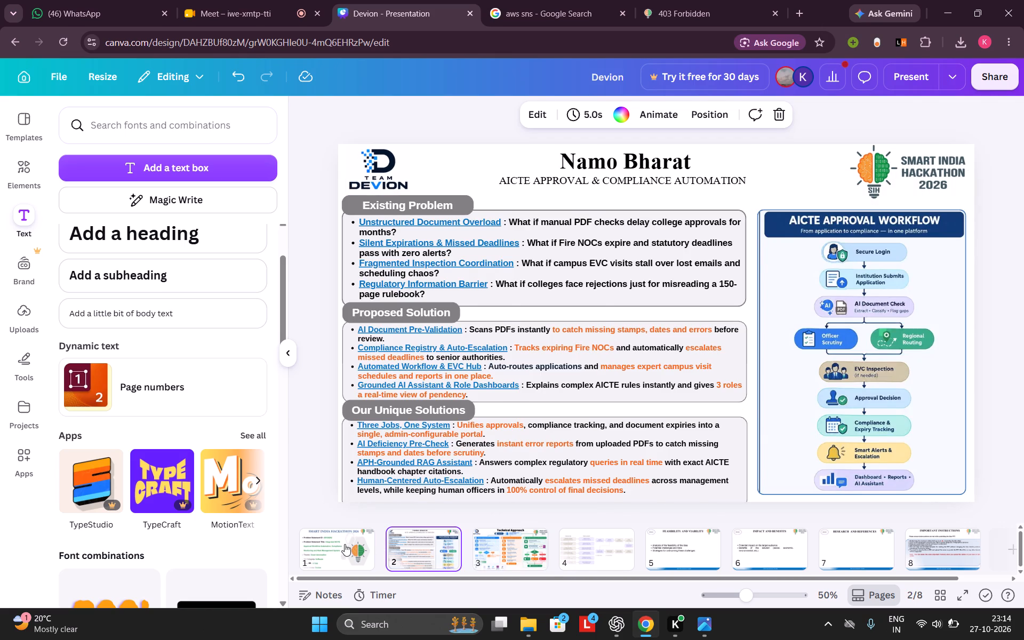
pyautogui.click(499, 554)
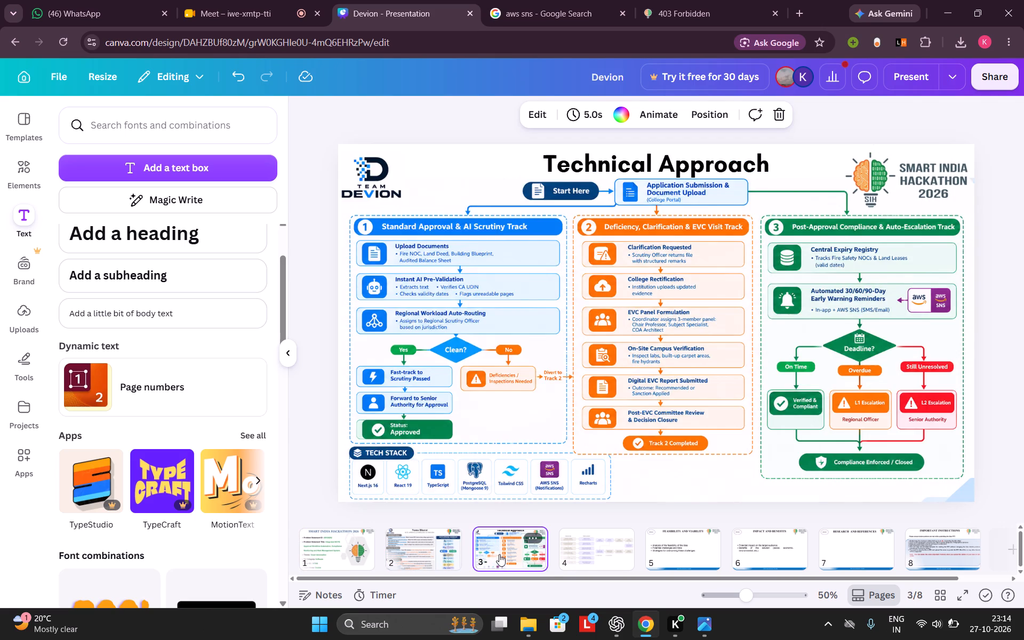
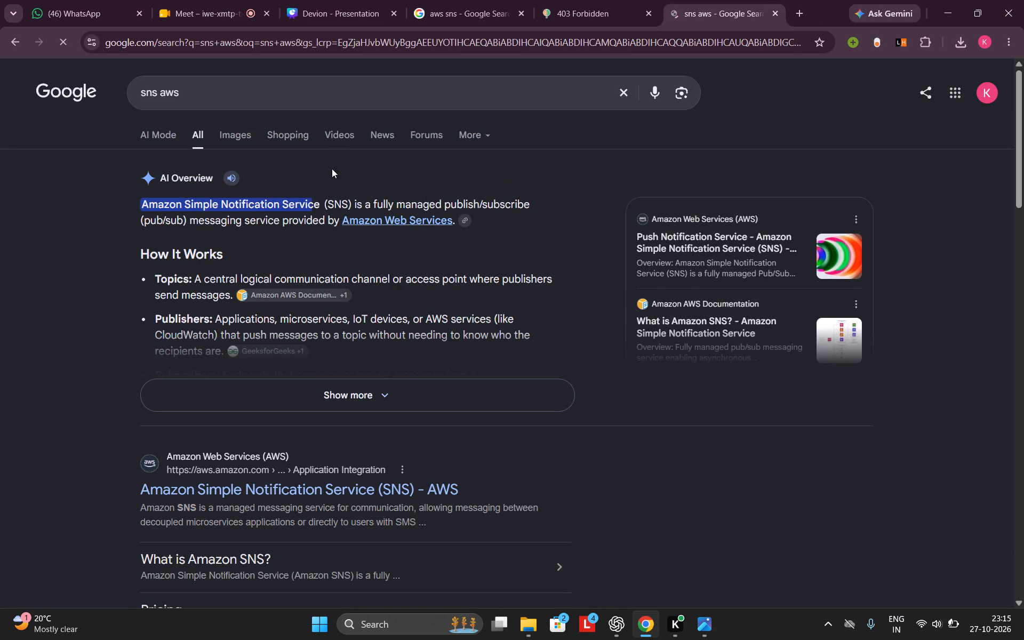
# Find the pink Amazon SNS funnel icon among the image results for sns aws and save it to Downloads as sns.
pyautogui.click(234, 130)
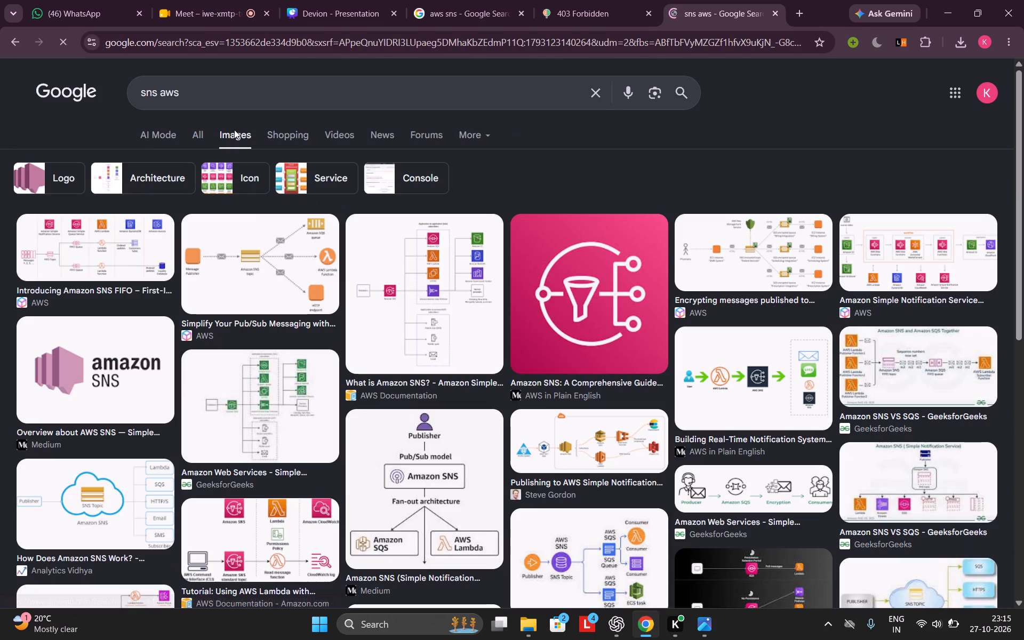
pyautogui.click(607, 298)
pyautogui.rightClick(806, 349)
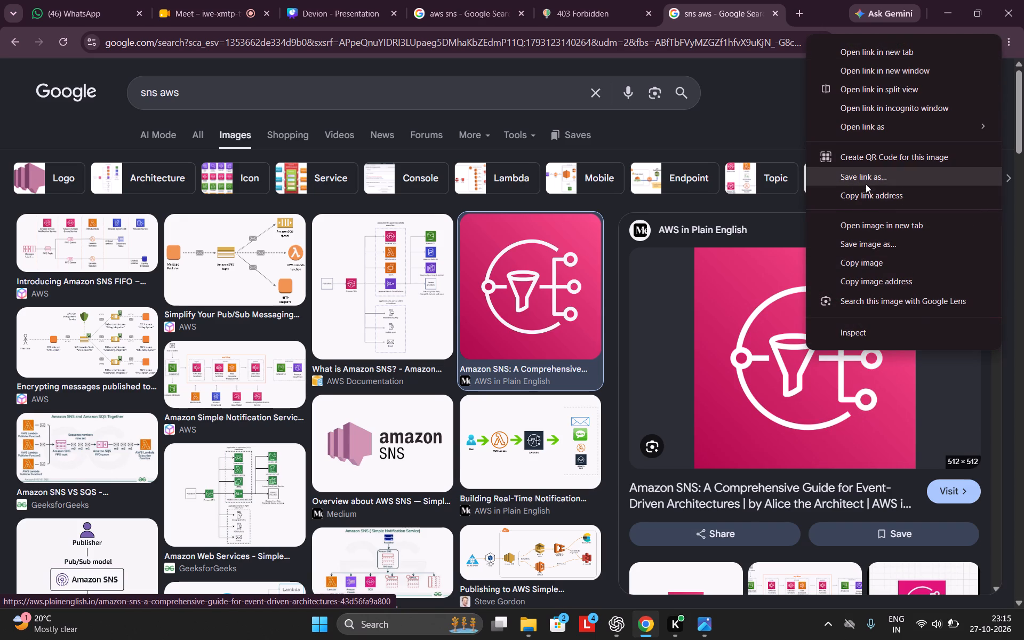
pyautogui.click(881, 243)
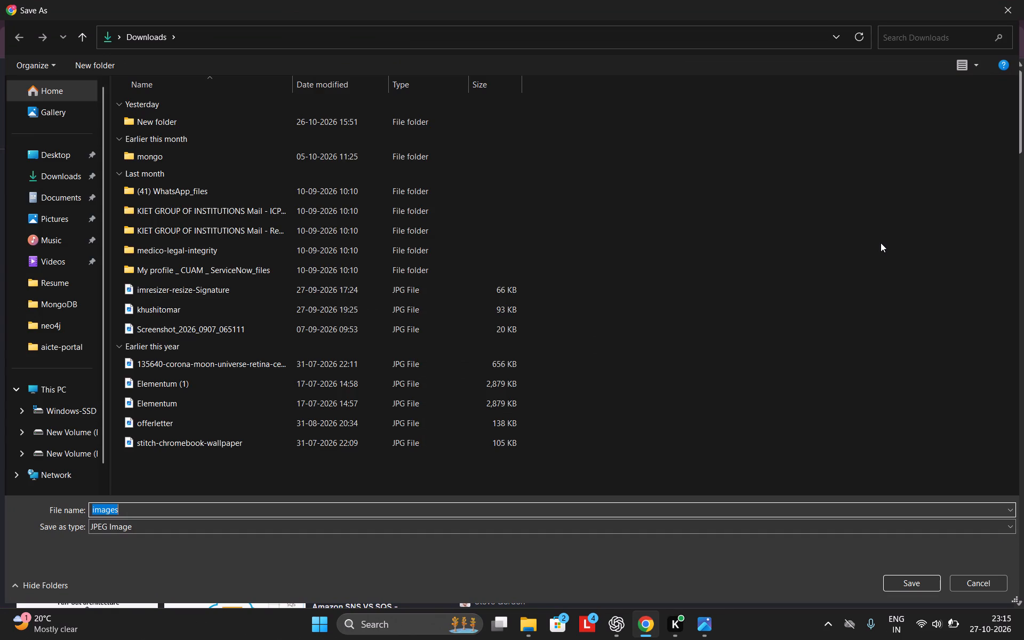
pyautogui.doubleClick(50, 175)
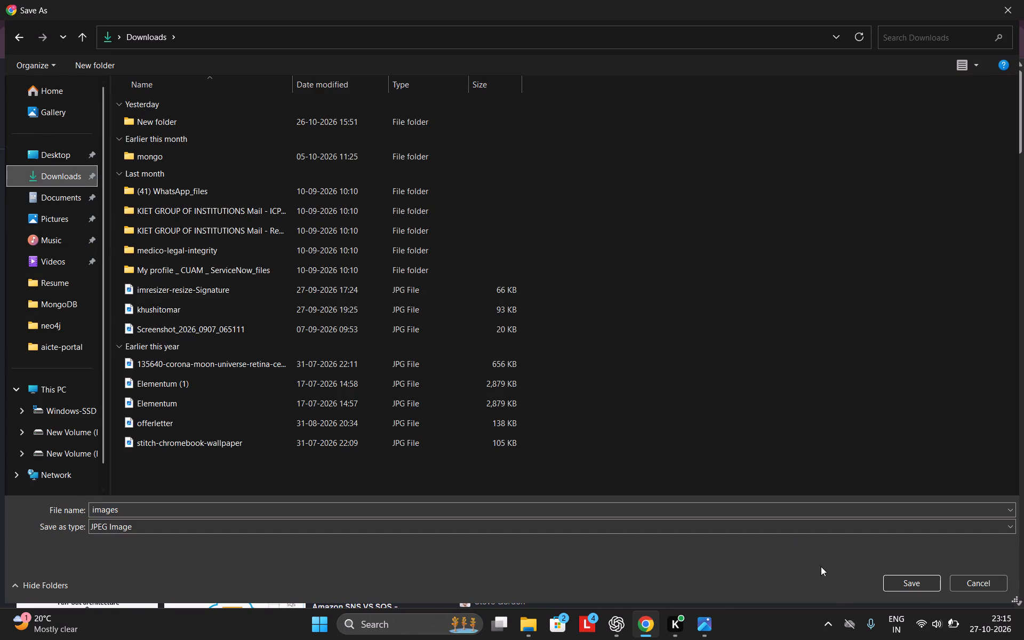
pyautogui.click(142, 511)
pyautogui.click(142, 511)
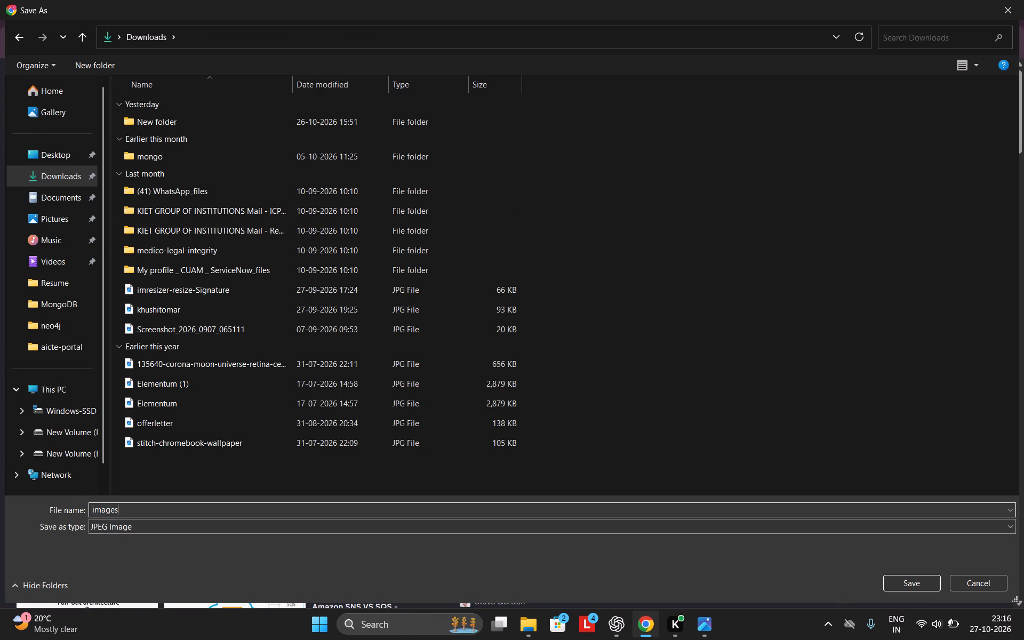
pyautogui.press('BackSpace')
pyautogui.press('BackSpace')
pyautogui.press('BackSpace')
pyautogui.press('BackSpace')
pyautogui.press('BackSpace')
pyautogui.press('BackSpace')
pyautogui.press('BackSpace')
pyautogui.press('BackSpace')
pyautogui.press('BackSpace')
pyautogui.press('BackSpace')
pyautogui.press('BackSpace')
pyautogui.press('BackSpace')
pyautogui.press('BackSpace')
pyautogui.press('BackSpace')
pyautogui.press('BackSpace')
pyautogui.press('BackSpace')
pyautogui.press('BackSpace')
pyautogui.write('sns')
pyautogui.click(896, 581)
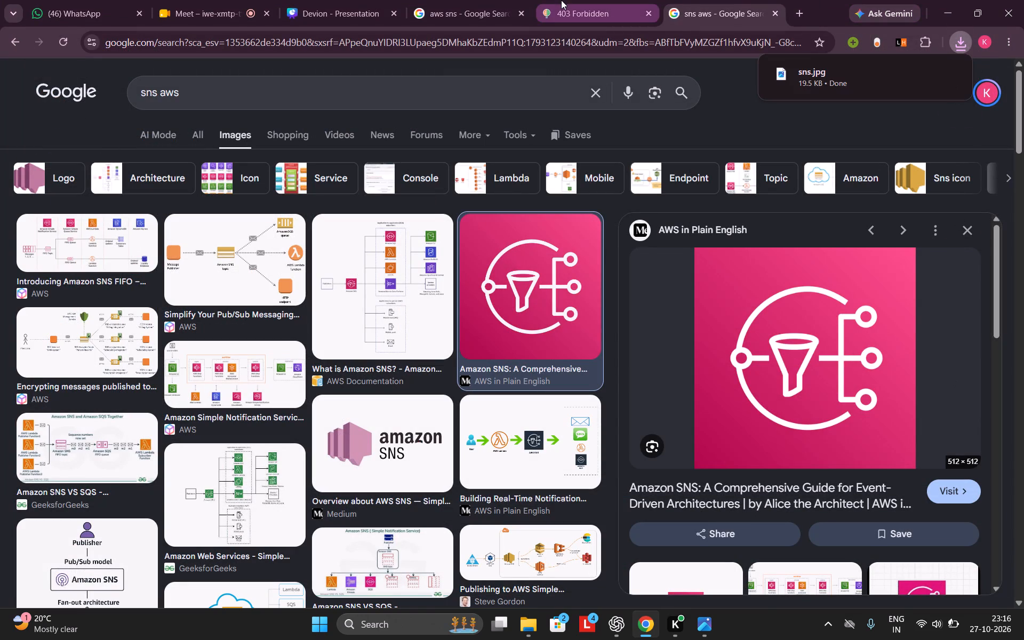
# Switch to the Devion presentation in Canva and show its uploaded images.
pyautogui.click(372, 0)
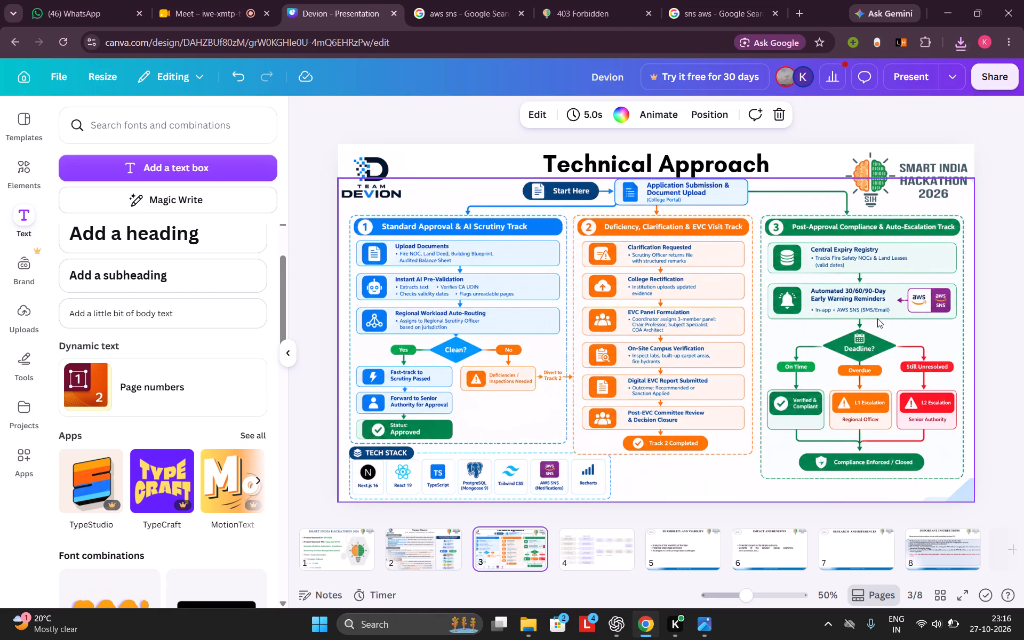
pyautogui.click(21, 314)
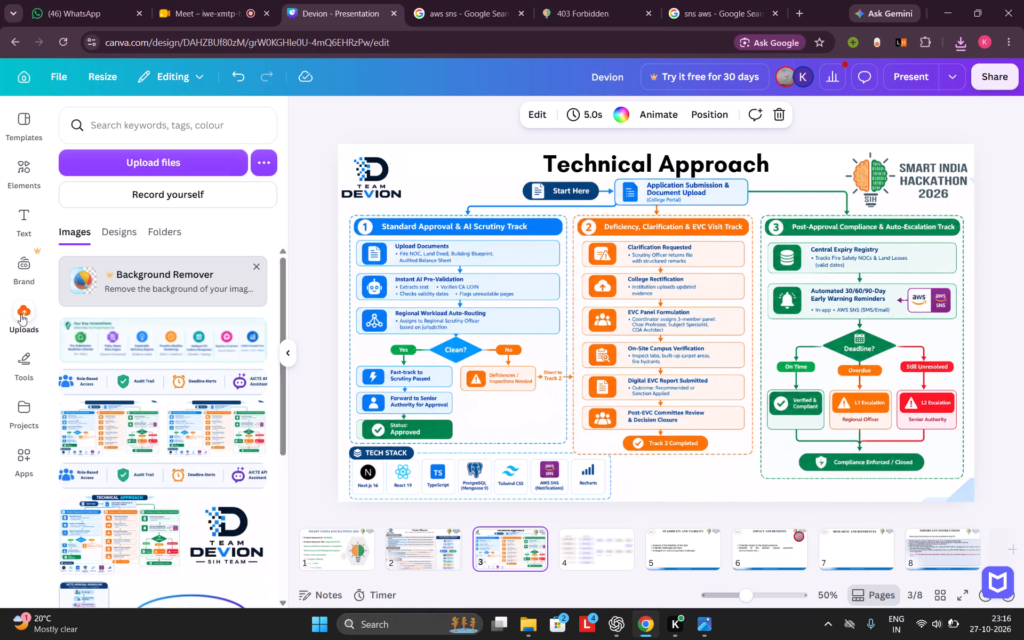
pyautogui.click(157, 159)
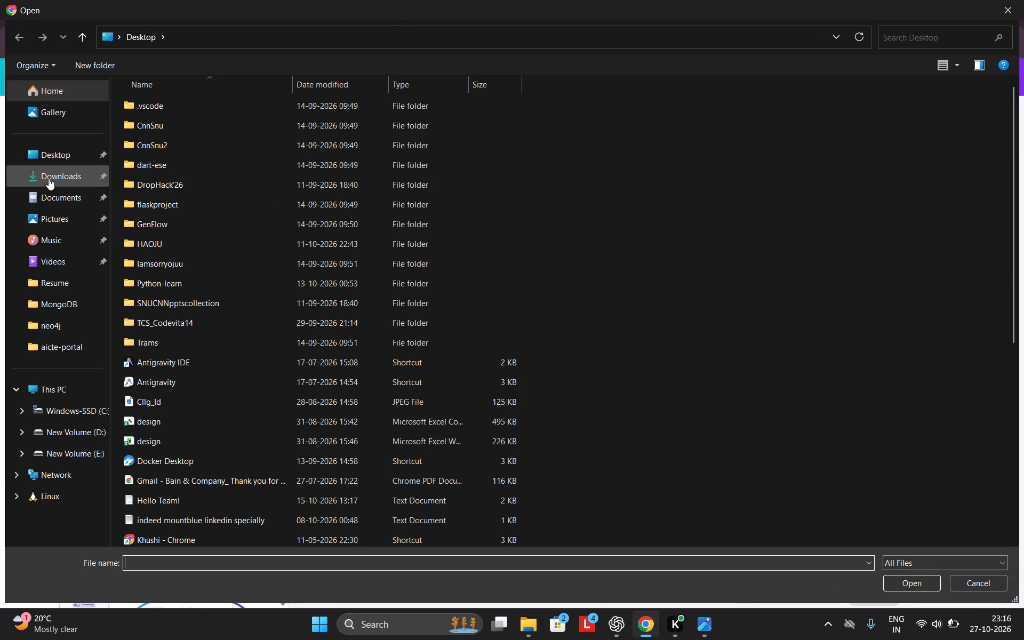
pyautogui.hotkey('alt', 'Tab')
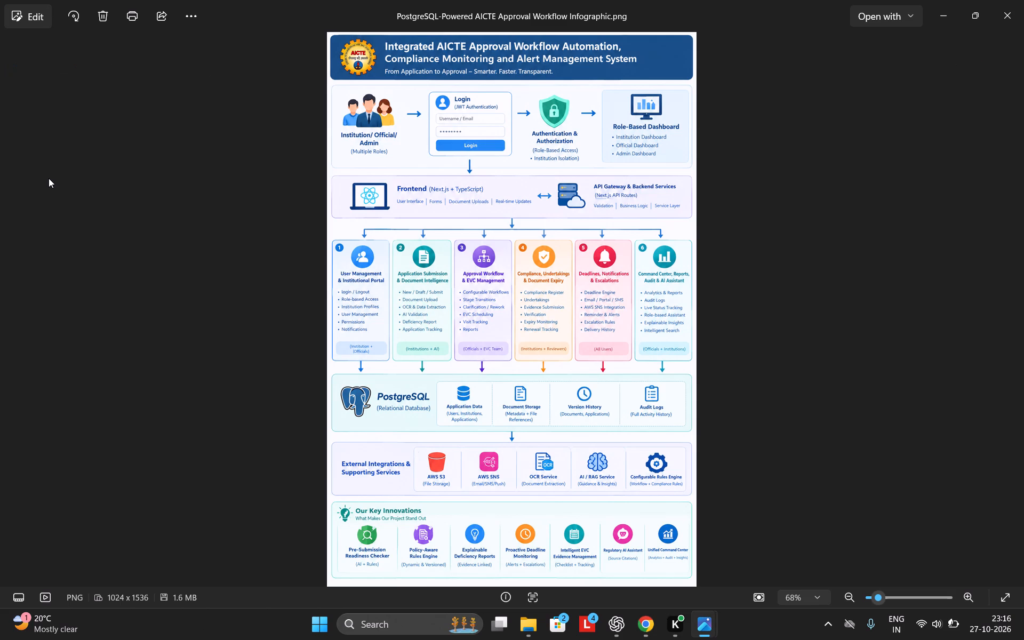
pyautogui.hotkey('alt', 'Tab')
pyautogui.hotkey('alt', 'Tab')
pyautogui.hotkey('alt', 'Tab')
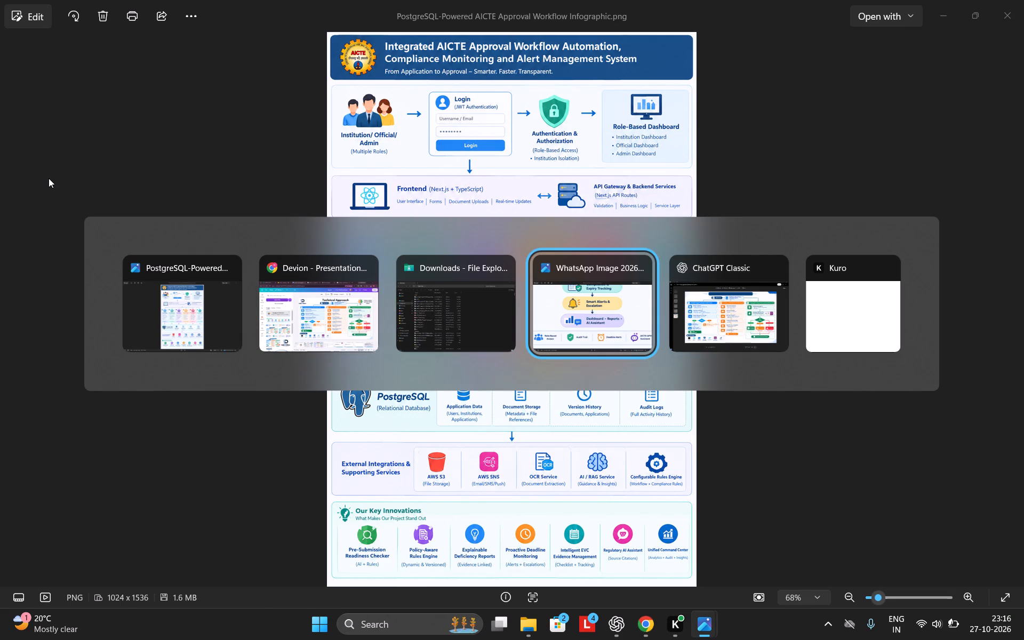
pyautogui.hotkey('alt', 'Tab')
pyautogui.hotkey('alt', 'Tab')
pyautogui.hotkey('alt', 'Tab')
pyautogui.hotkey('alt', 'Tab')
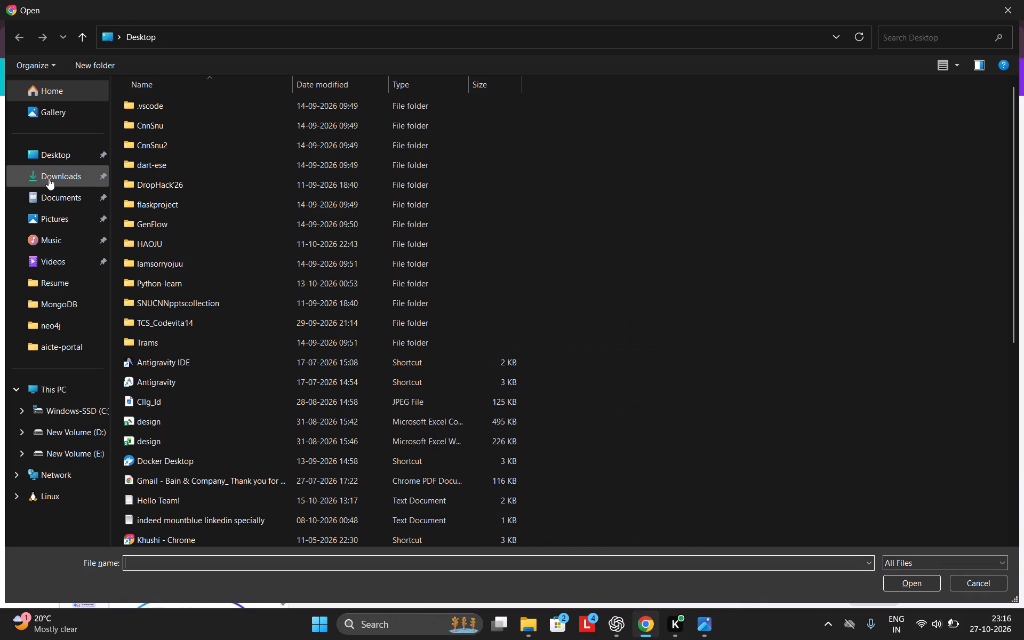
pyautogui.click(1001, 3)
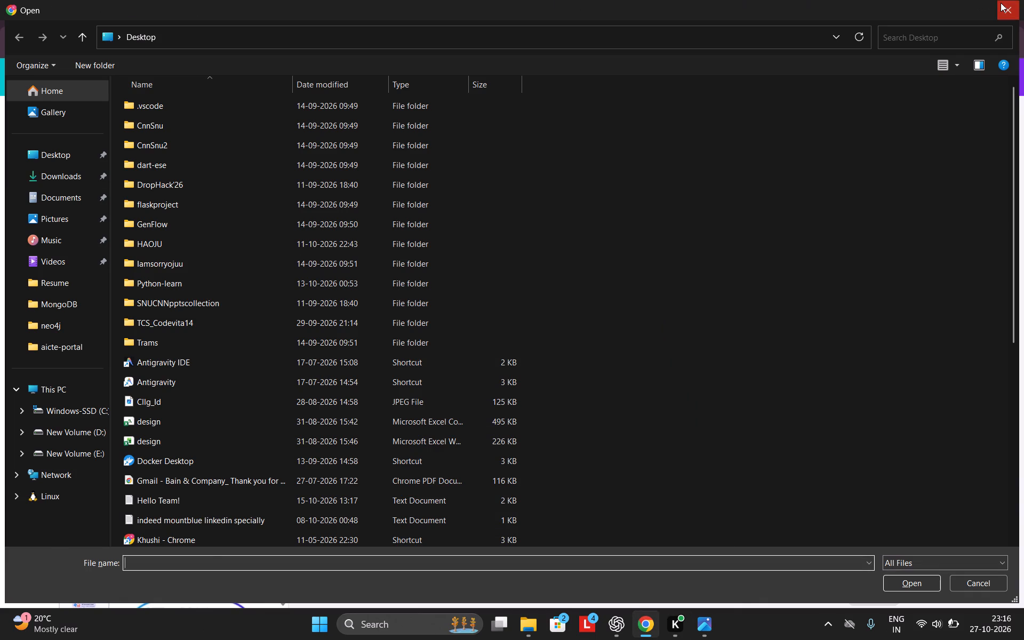
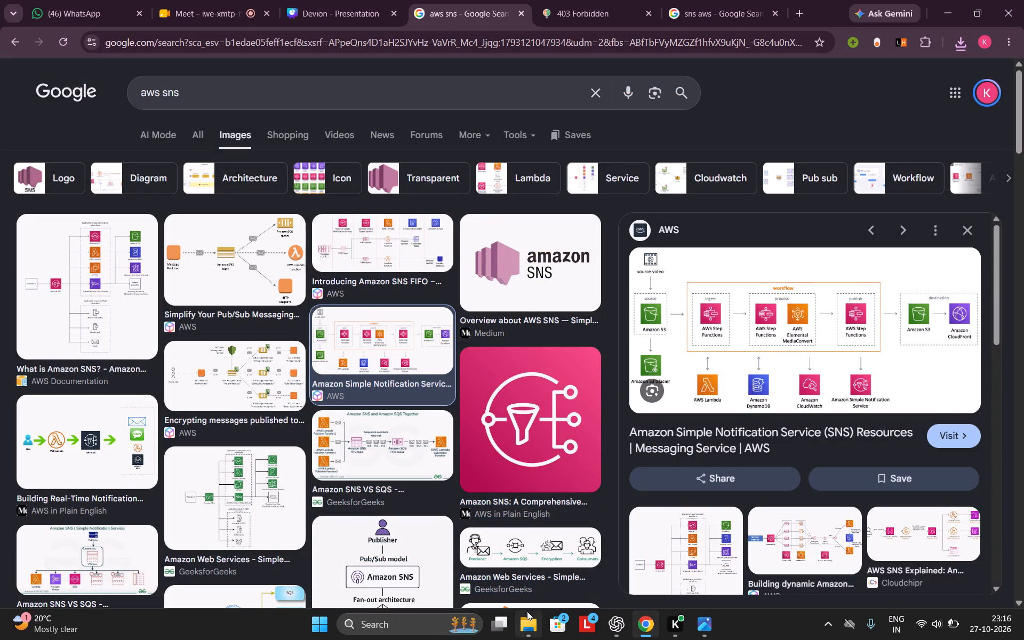
# Switch back to the Devion presentation in Canva and upload the sns image from the Downloads folder.
pyautogui.click(308, 0)
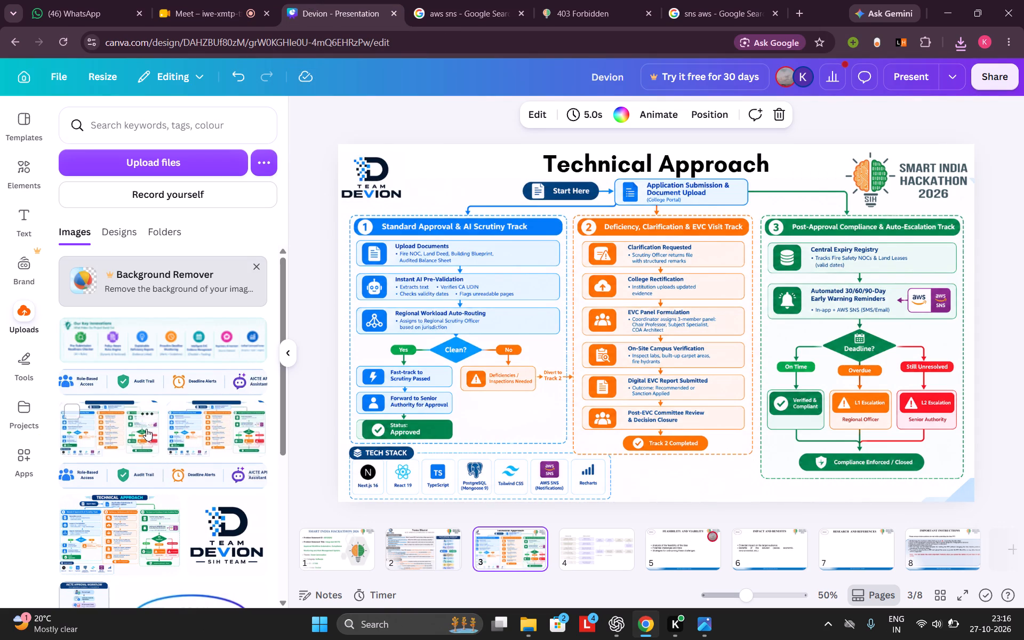
pyautogui.scroll(3, 147, 429)
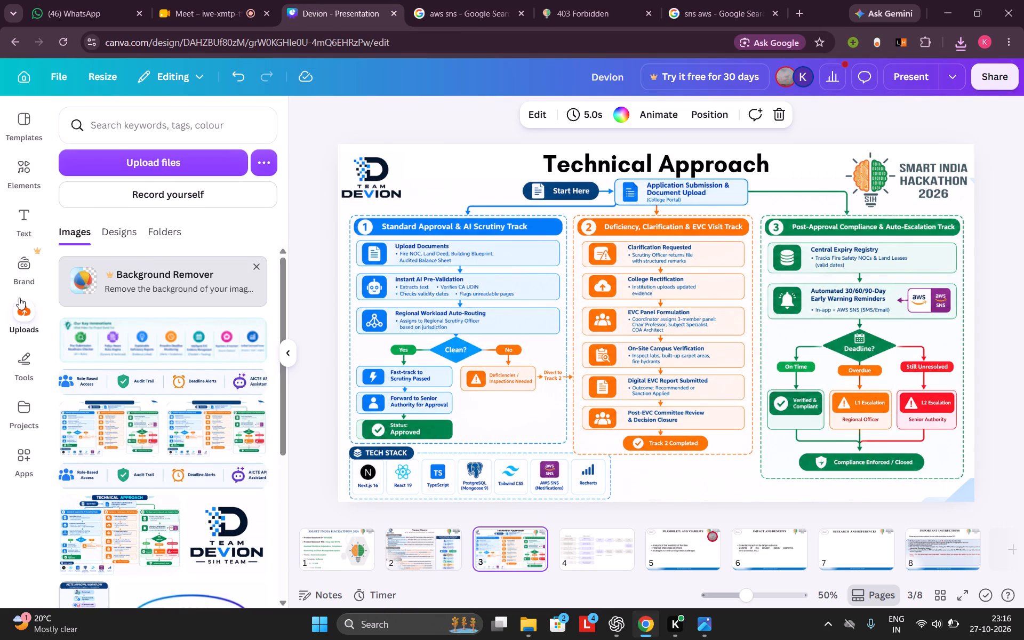
pyautogui.click(156, 163)
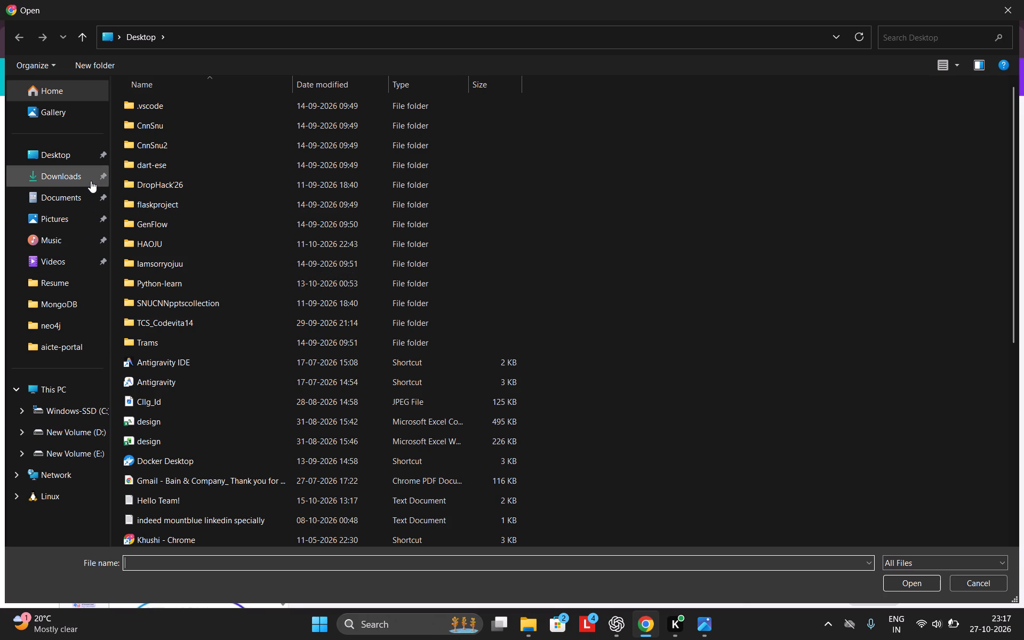
pyautogui.doubleClick(37, 174)
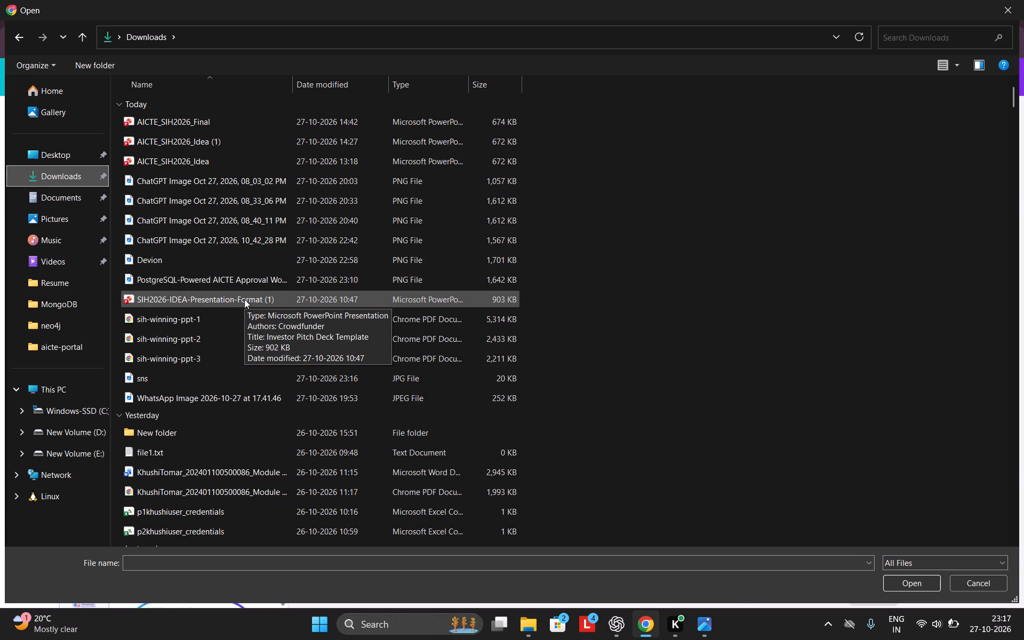
pyautogui.click(231, 374)
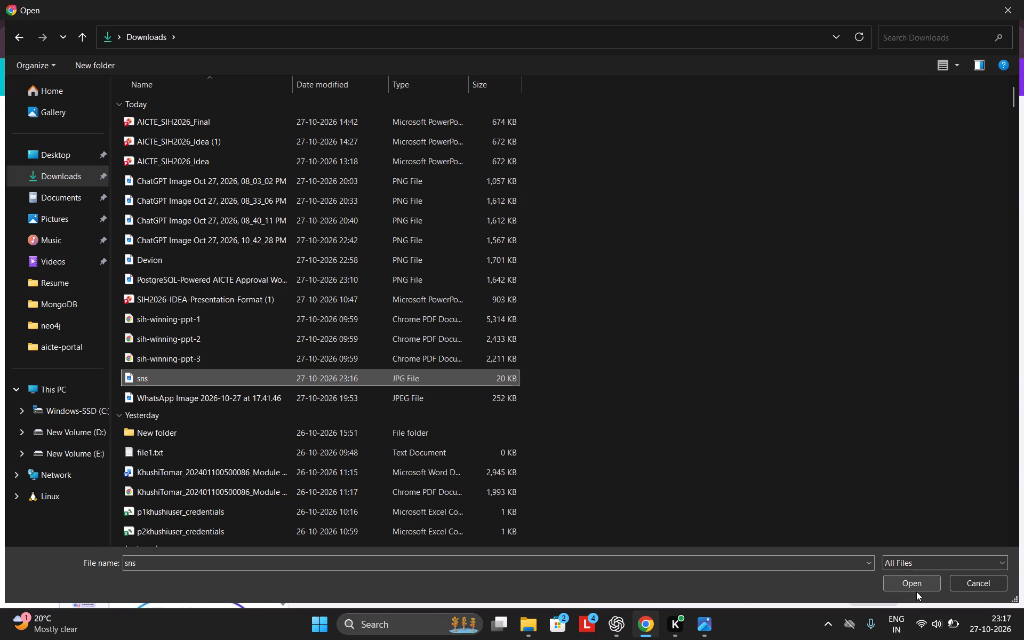
pyautogui.click(905, 583)
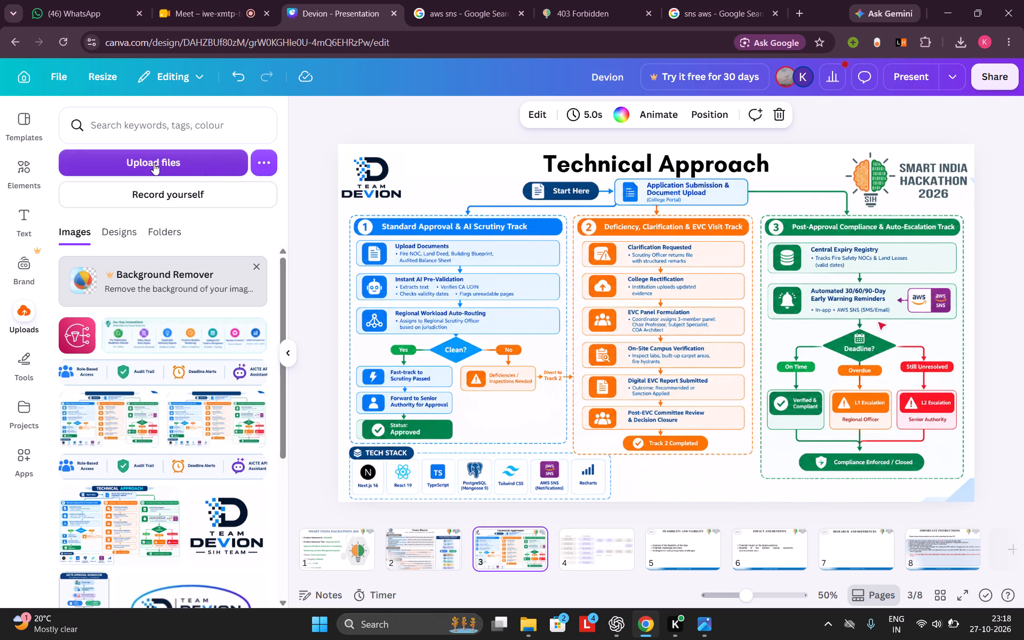
# Add the uploaded pink SNS icon to slide 3 and shrink it to badge size just below the aws logo box.
pyautogui.click(73, 346)
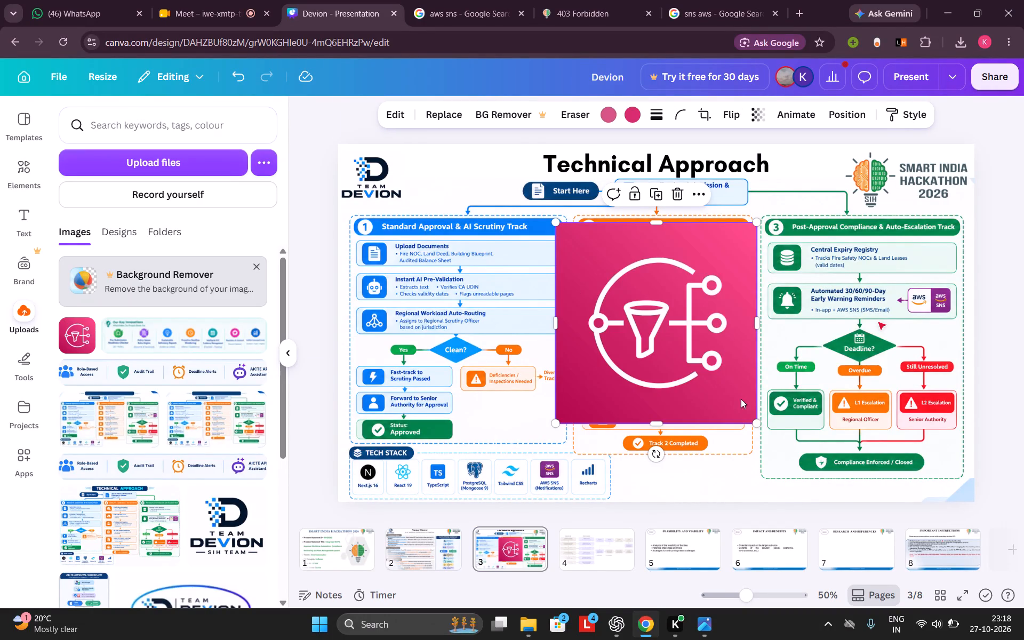
pyautogui.moveTo(754, 421); pyautogui.dragTo(607, 292)
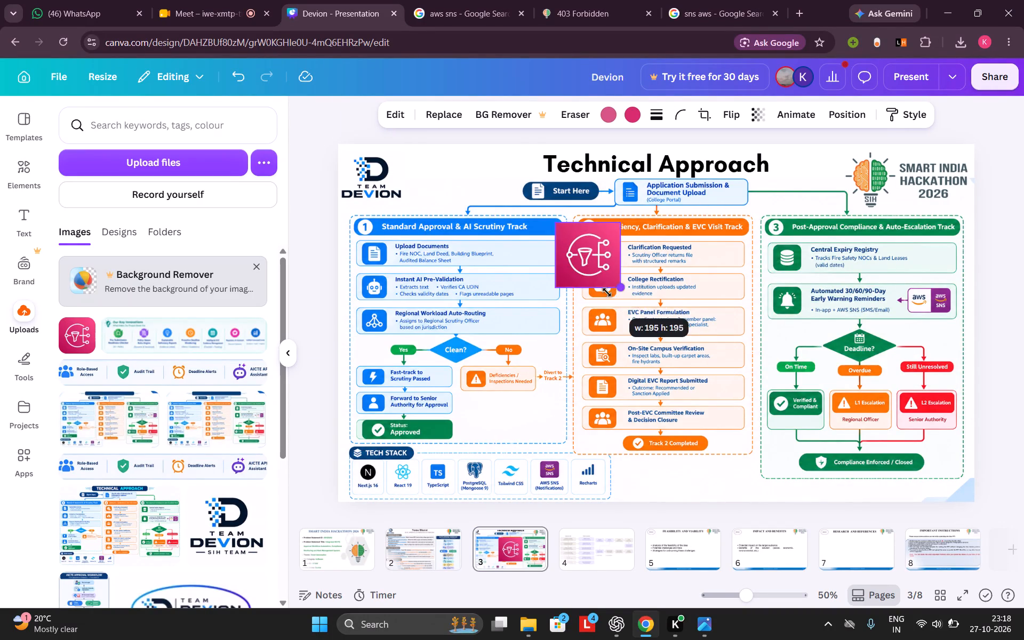
pyautogui.moveTo(607, 292); pyautogui.dragTo(596, 266)
pyautogui.moveTo(577, 234); pyautogui.dragTo(935, 334)
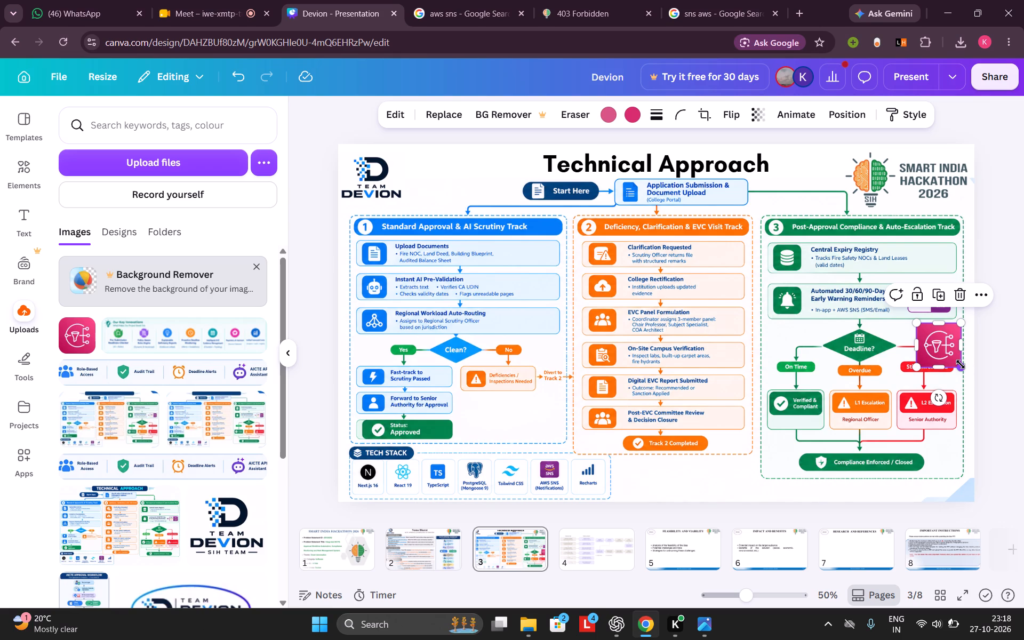
pyautogui.moveTo(961, 366); pyautogui.dragTo(944, 344)
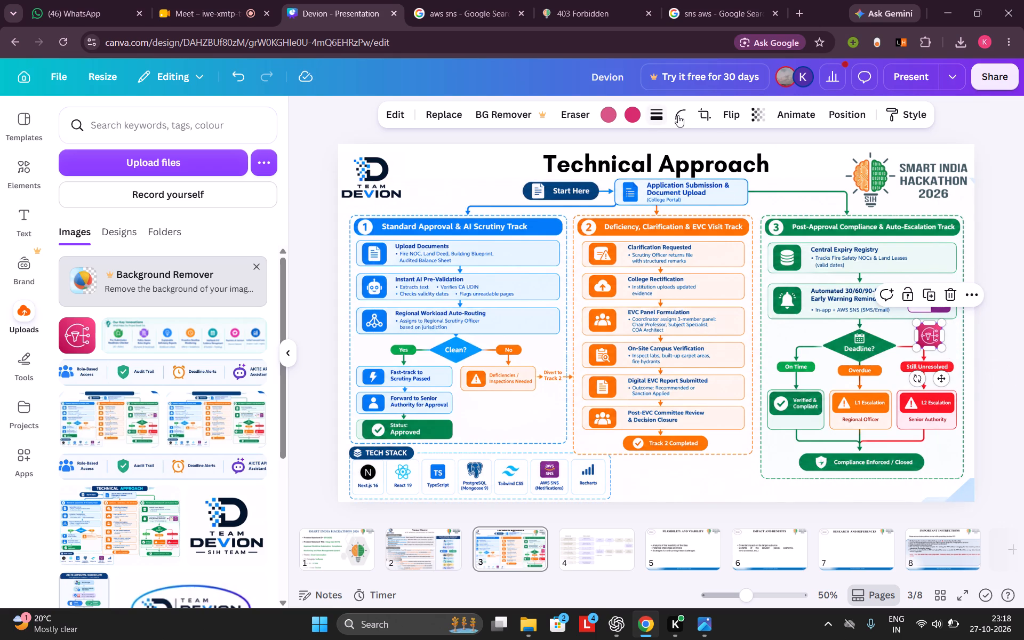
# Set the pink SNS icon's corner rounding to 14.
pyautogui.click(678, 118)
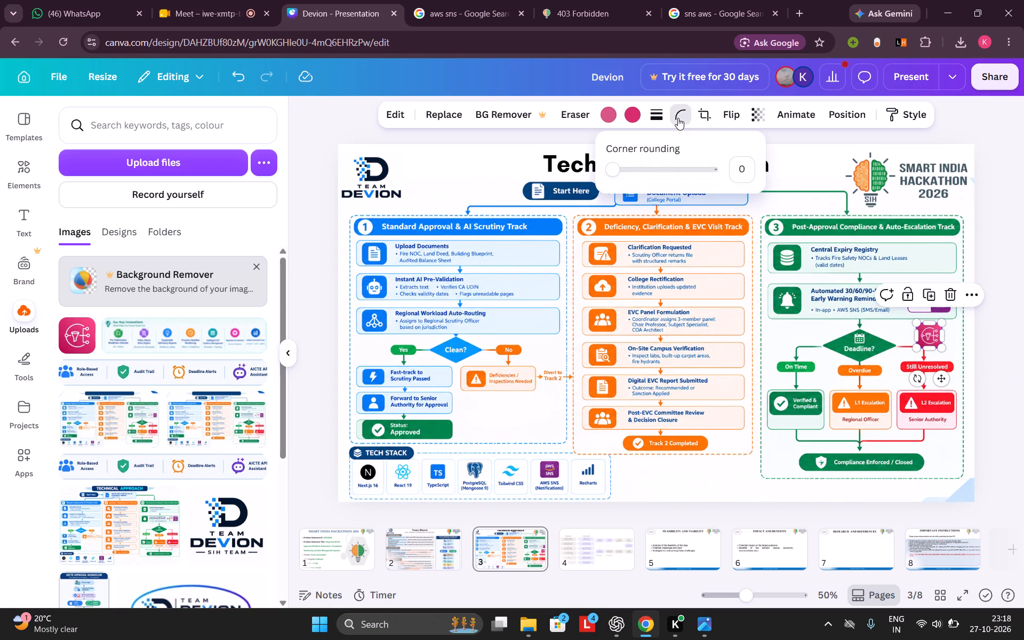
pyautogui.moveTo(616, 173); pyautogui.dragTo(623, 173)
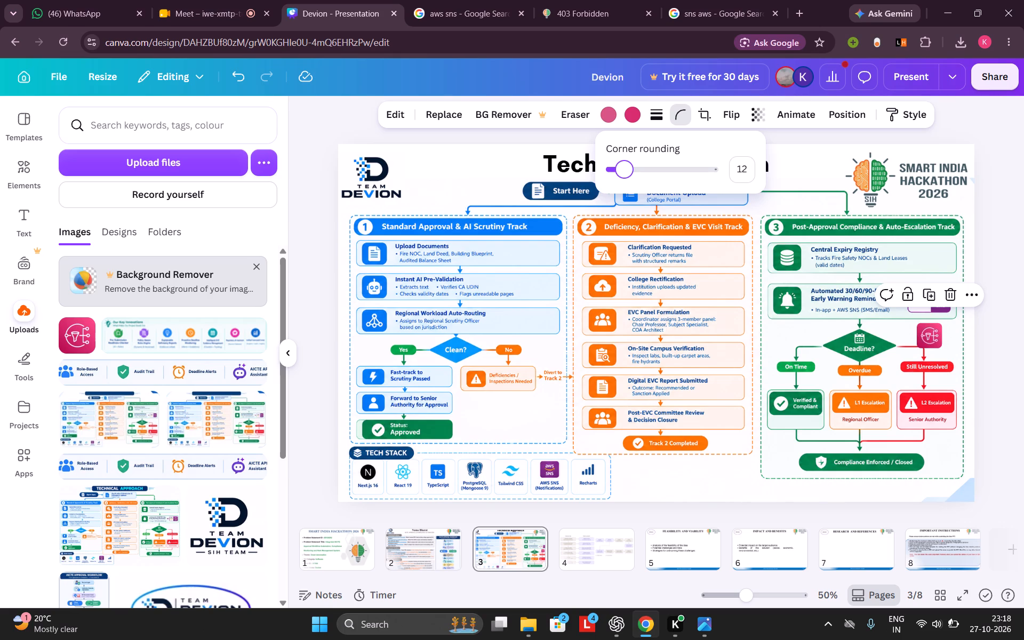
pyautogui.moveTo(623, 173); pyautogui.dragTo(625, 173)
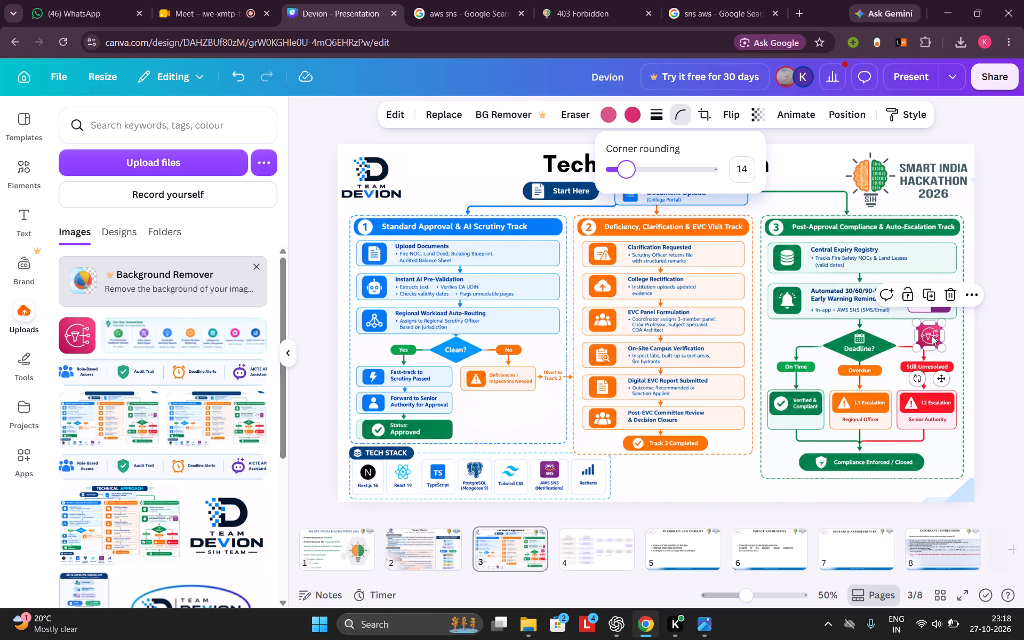
# Resize the pink SNS icon to fit and place it over the purple AWS SNS badge beside the aws logo in Track 3.
pyautogui.moveTo(932, 337); pyautogui.dragTo(938, 353)
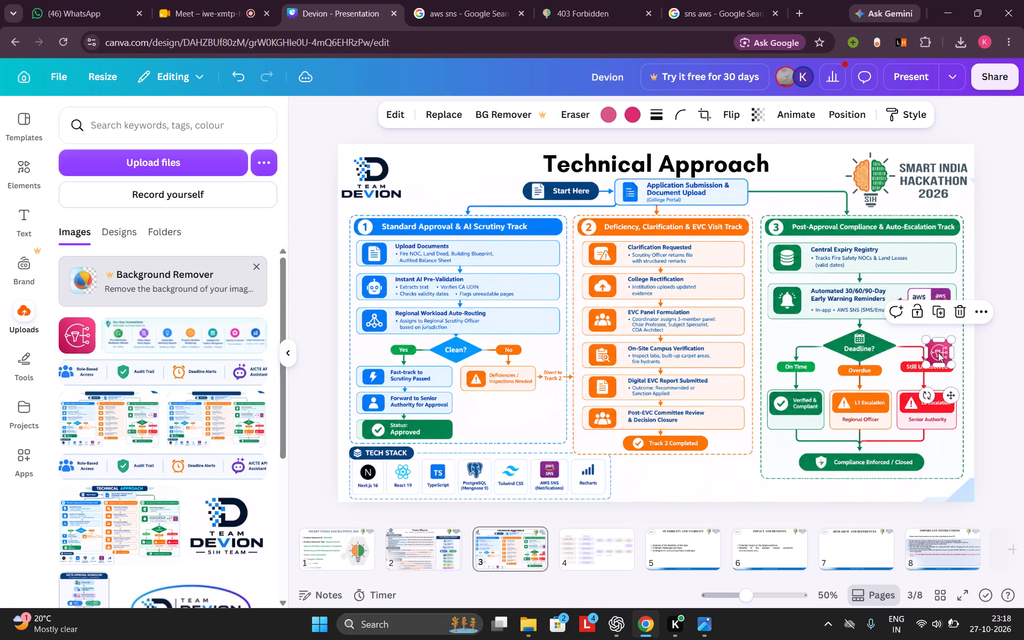
pyautogui.click(951, 366)
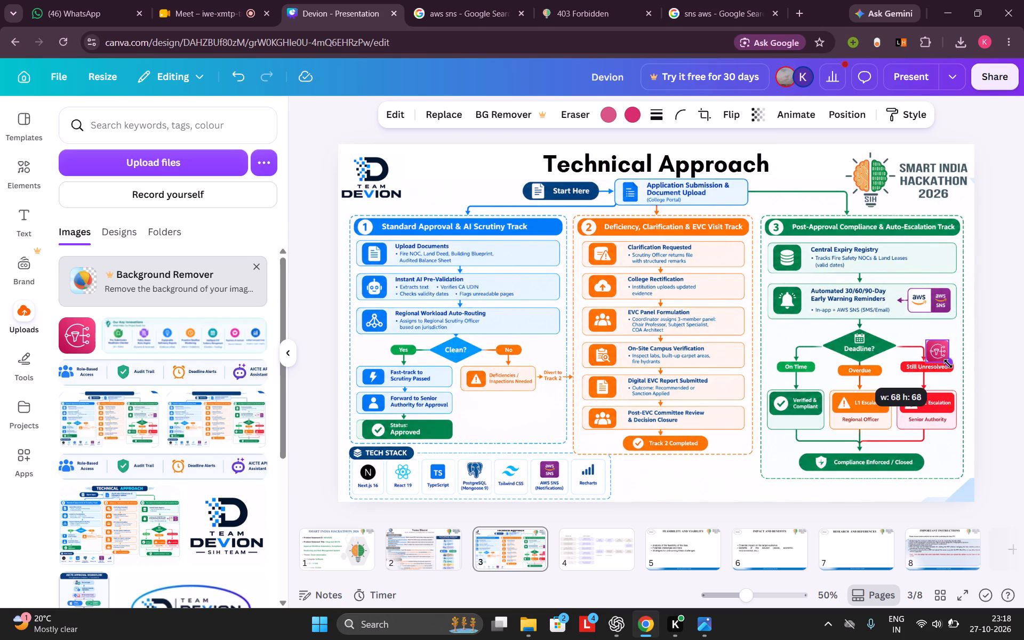
pyautogui.click(935, 358)
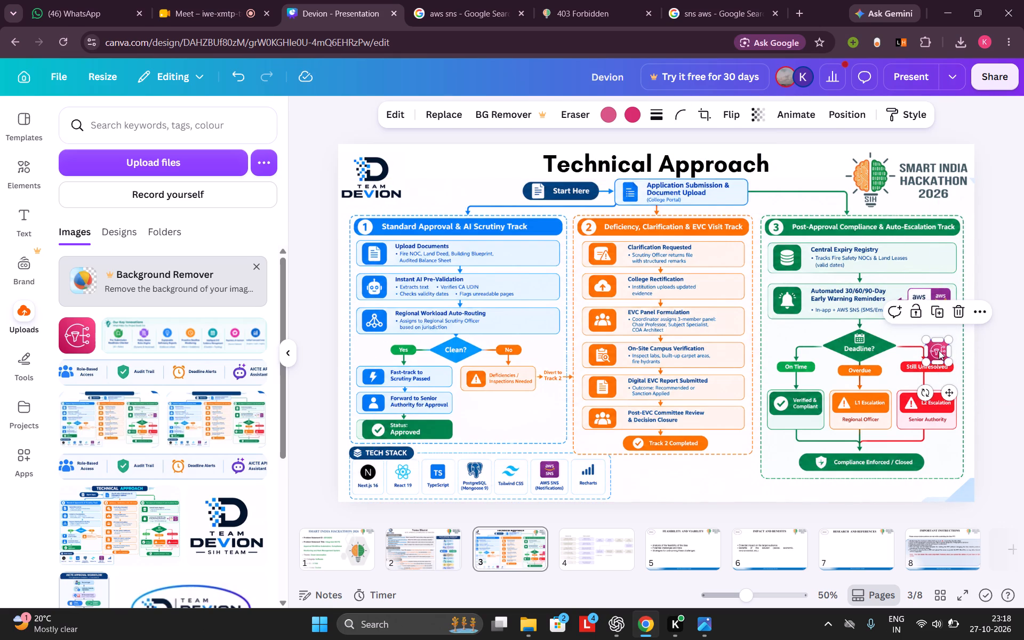
pyautogui.moveTo(939, 350); pyautogui.dragTo(943, 300)
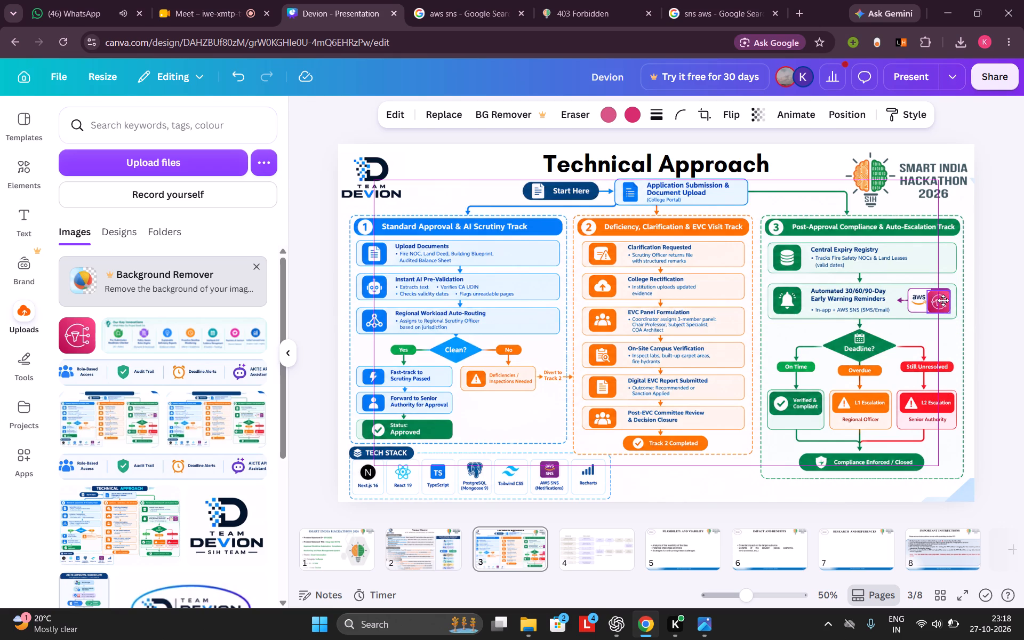
pyautogui.moveTo(943, 300); pyautogui.dragTo(941, 340)
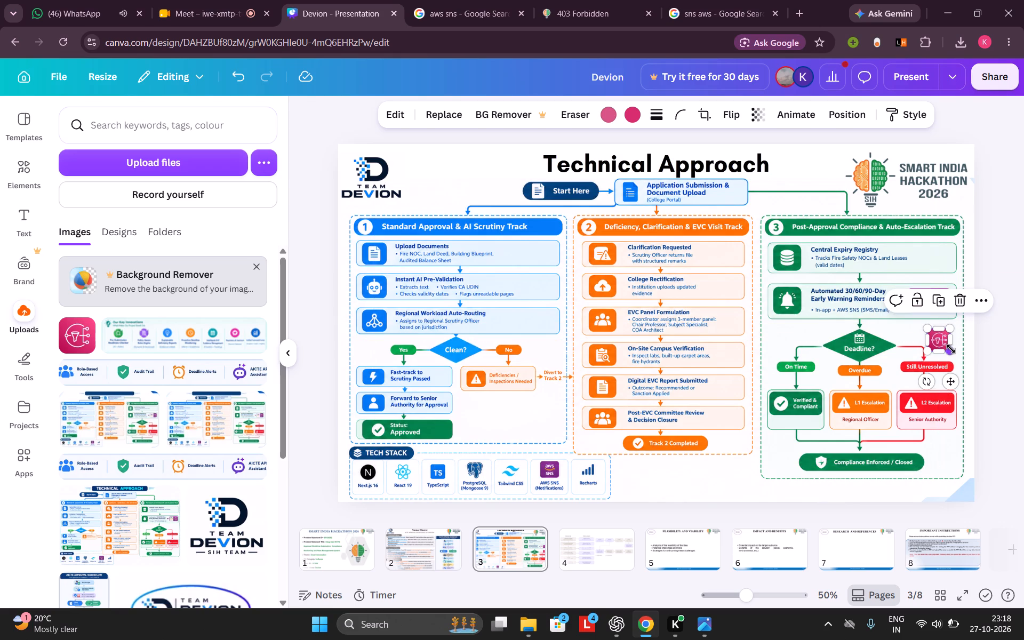
pyautogui.click(950, 349)
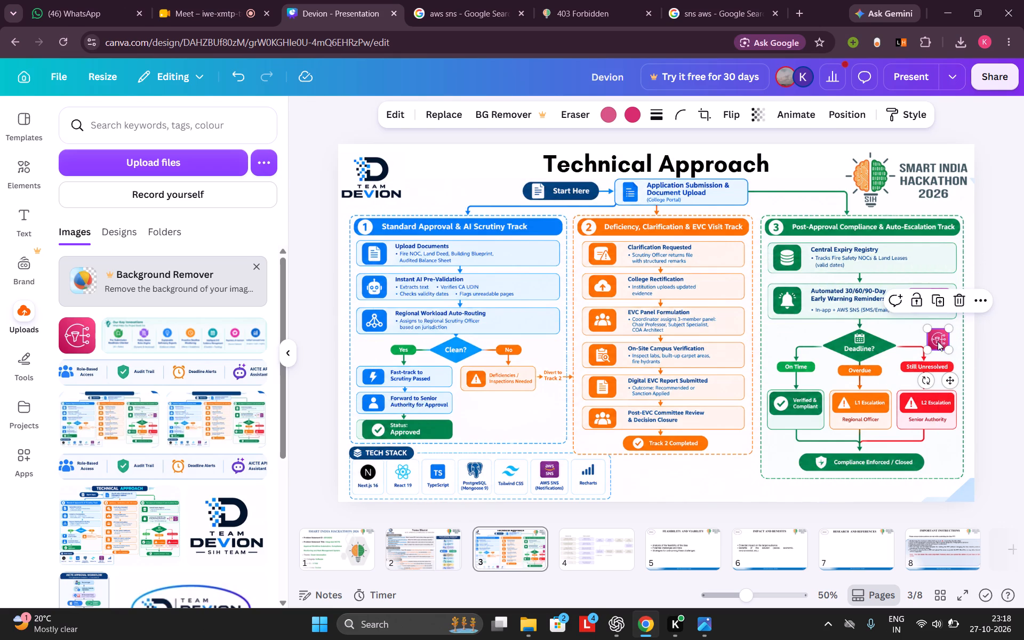
pyautogui.moveTo(938, 341); pyautogui.dragTo(942, 304)
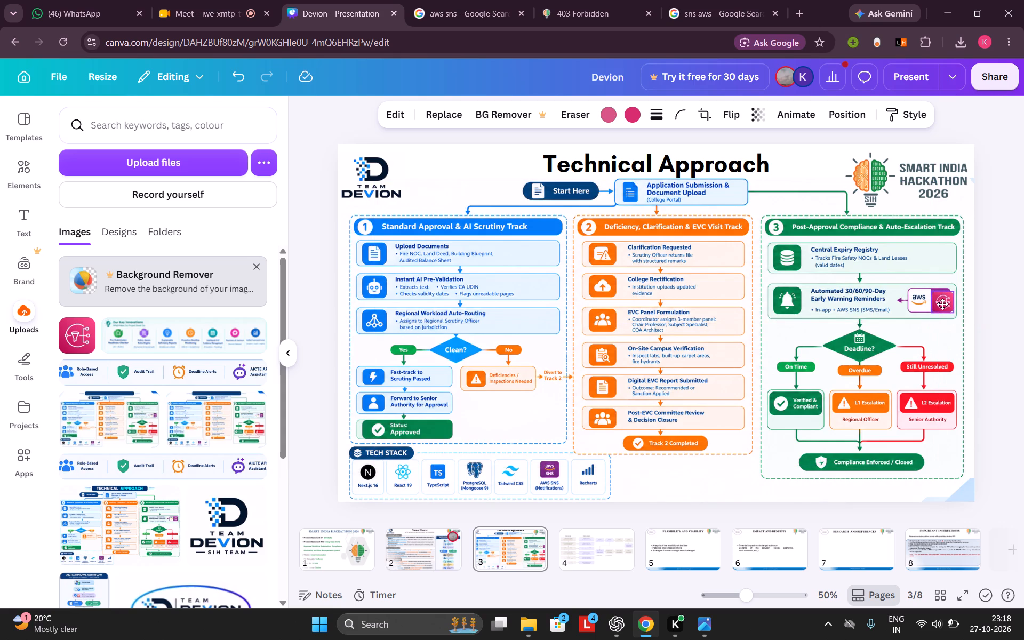
pyautogui.moveTo(942, 304); pyautogui.dragTo(942, 303)
pyautogui.moveTo(942, 303); pyautogui.dragTo(943, 340)
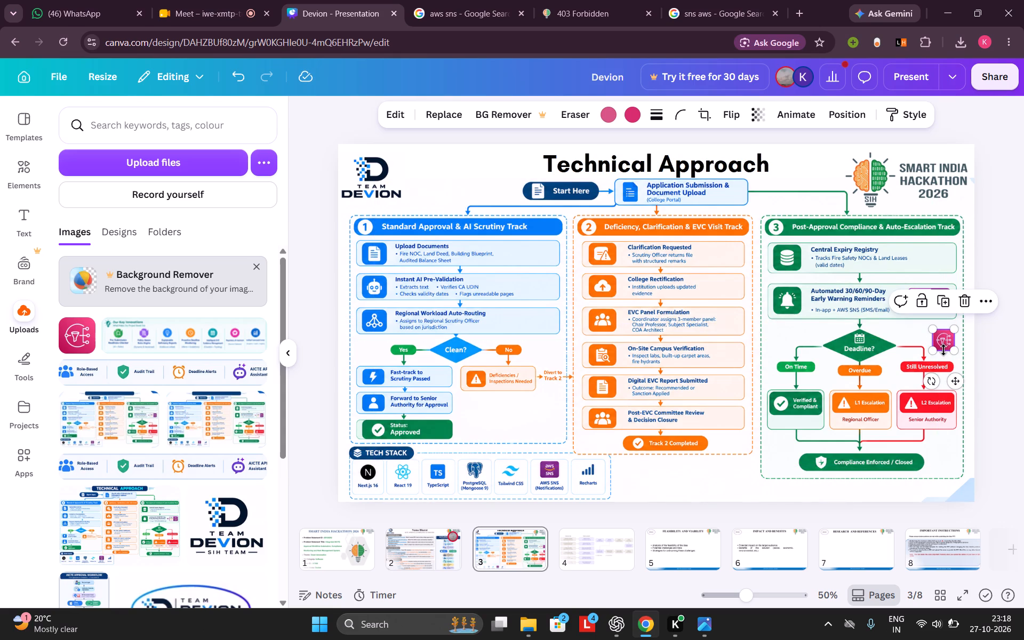
pyautogui.click(943, 350)
pyautogui.moveTo(943, 342); pyautogui.dragTo(941, 302)
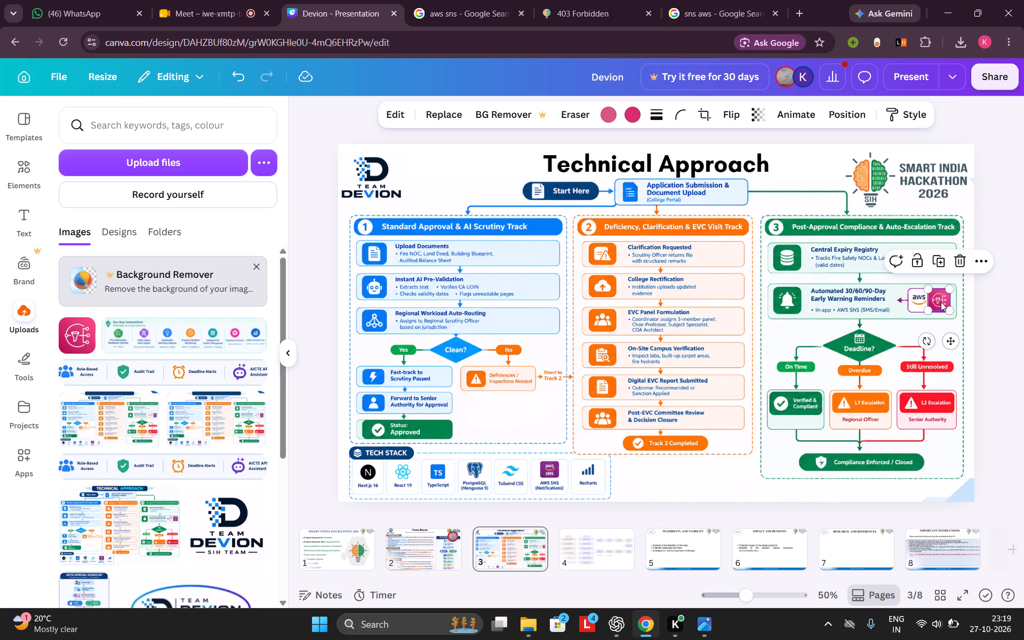
pyautogui.click(1004, 325)
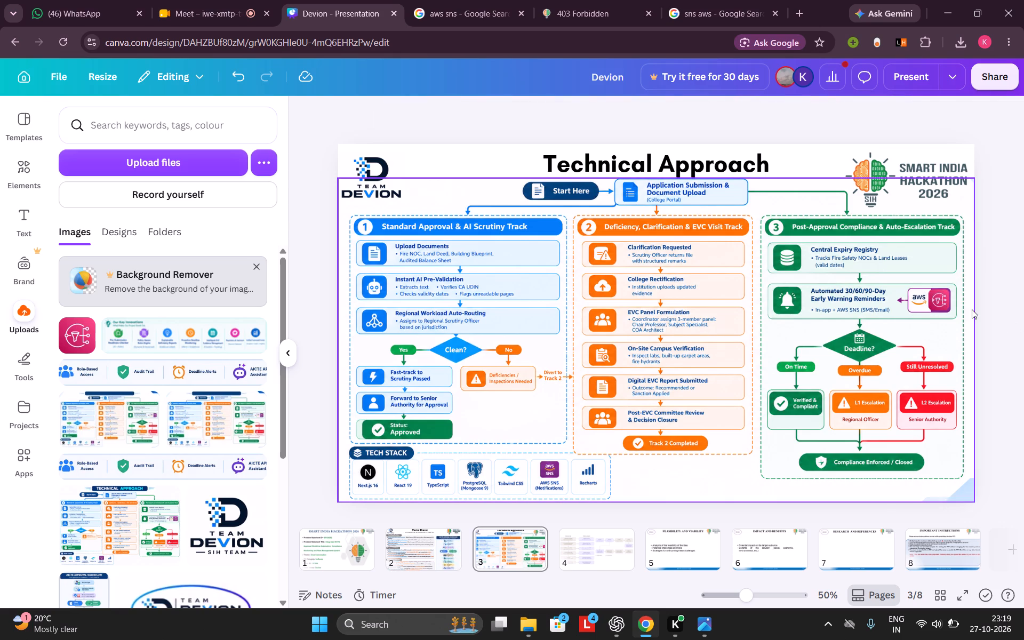
# Set the pink SNS icon's corner rounding to 10.
pyautogui.click(944, 302)
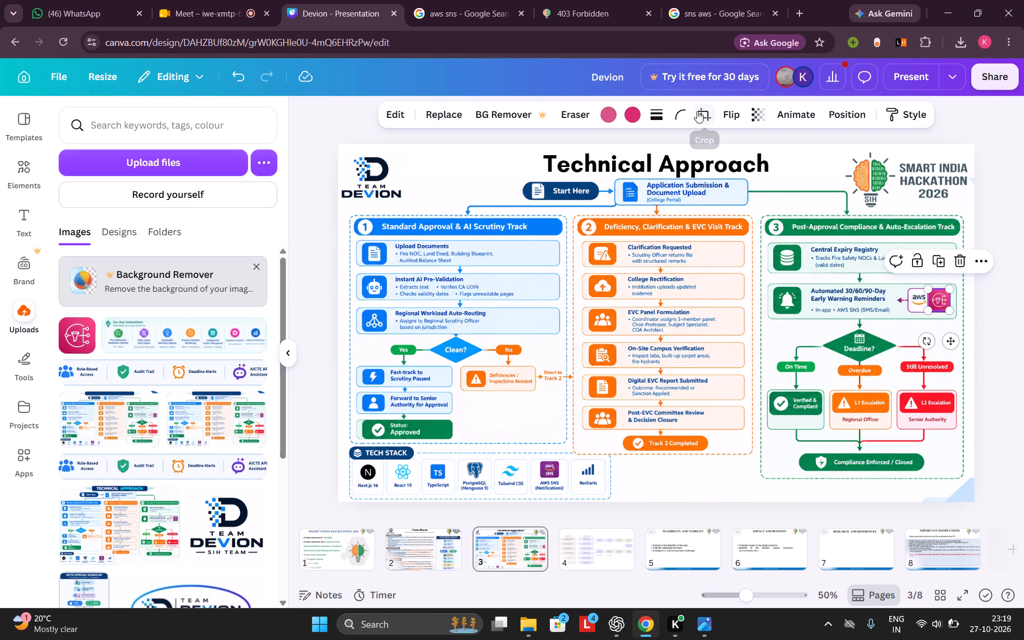
pyautogui.click(675, 110)
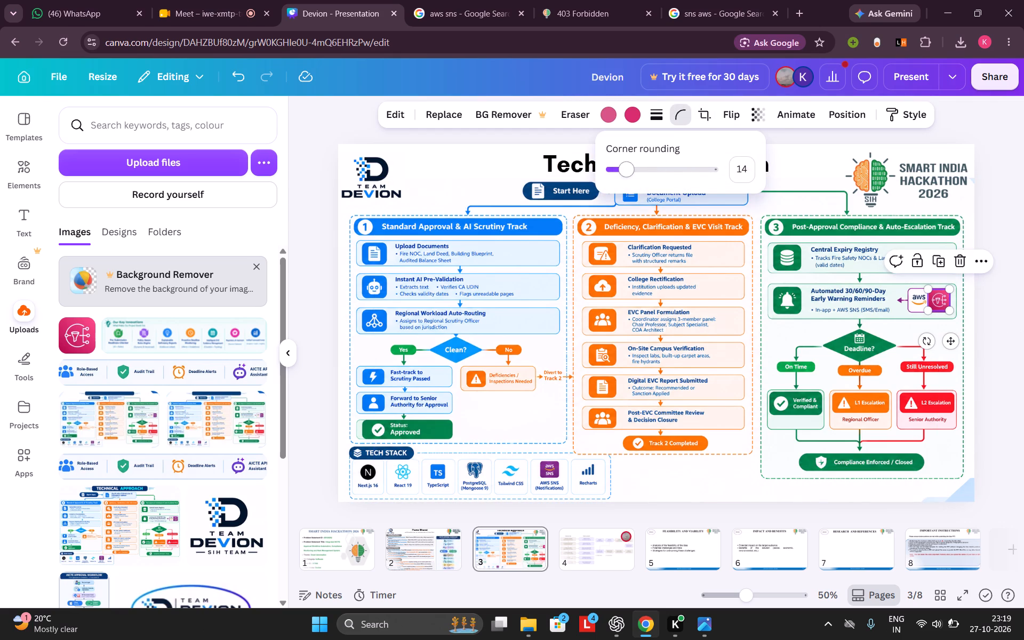
pyautogui.click(623, 167)
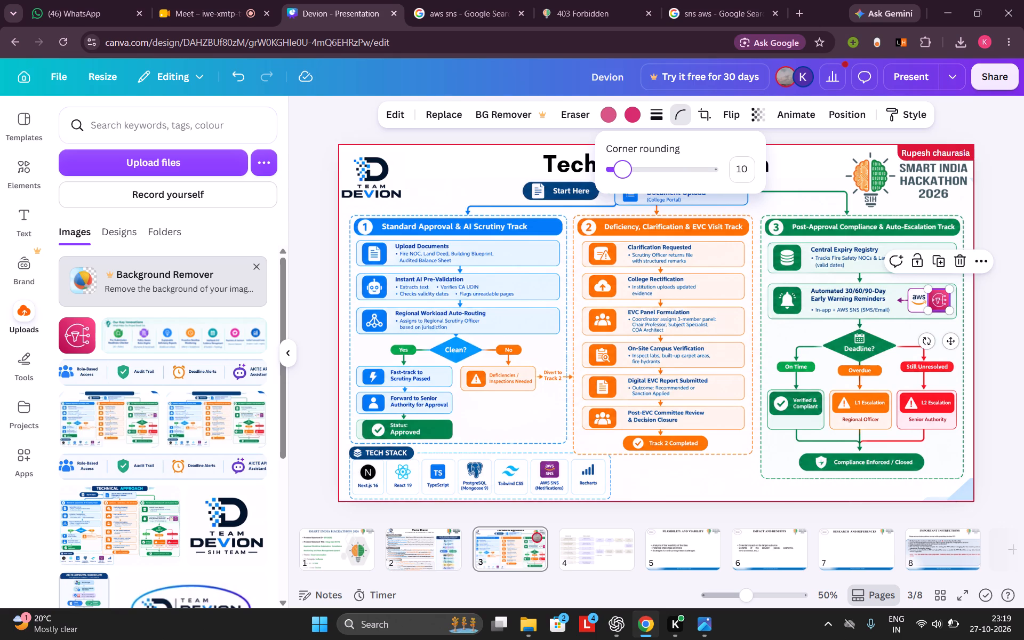
pyautogui.click(980, 310)
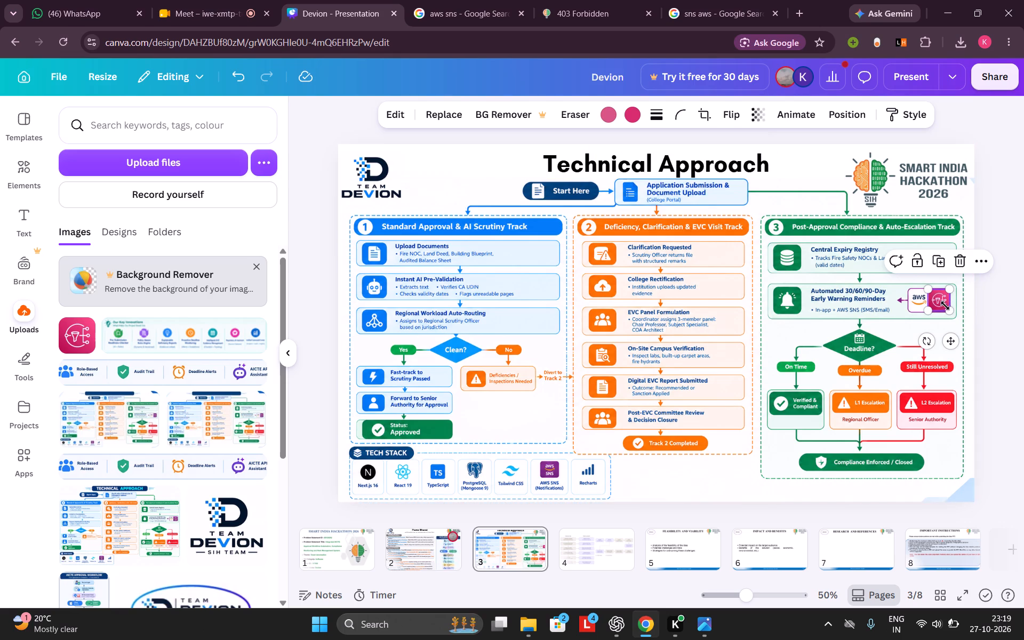
# Fine-tune the pink SNS icon's position inside the box beside the aws logo.
pyautogui.click(937, 299)
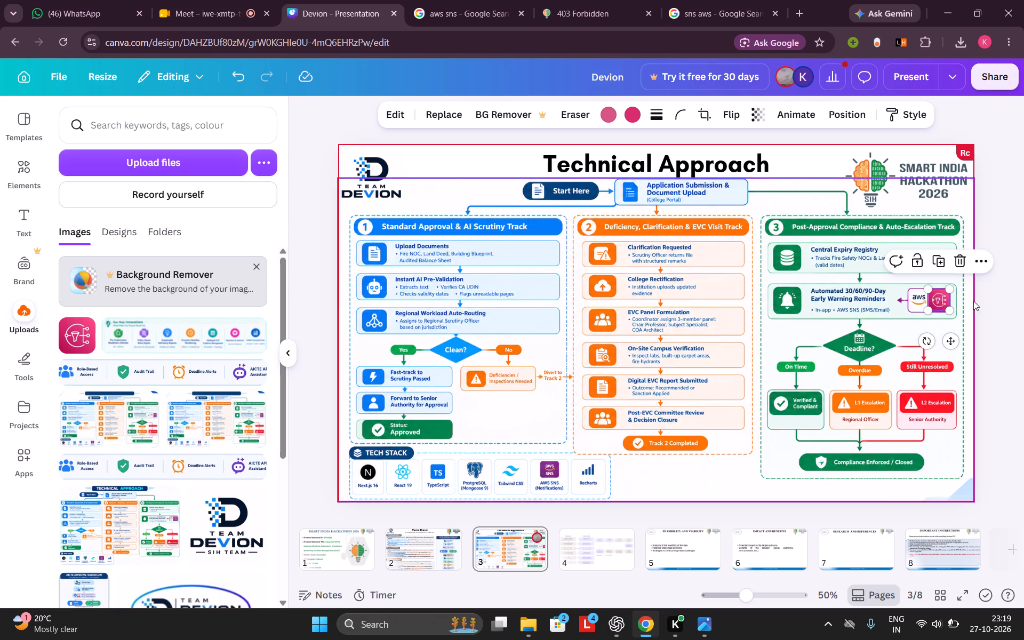
pyautogui.click(988, 305)
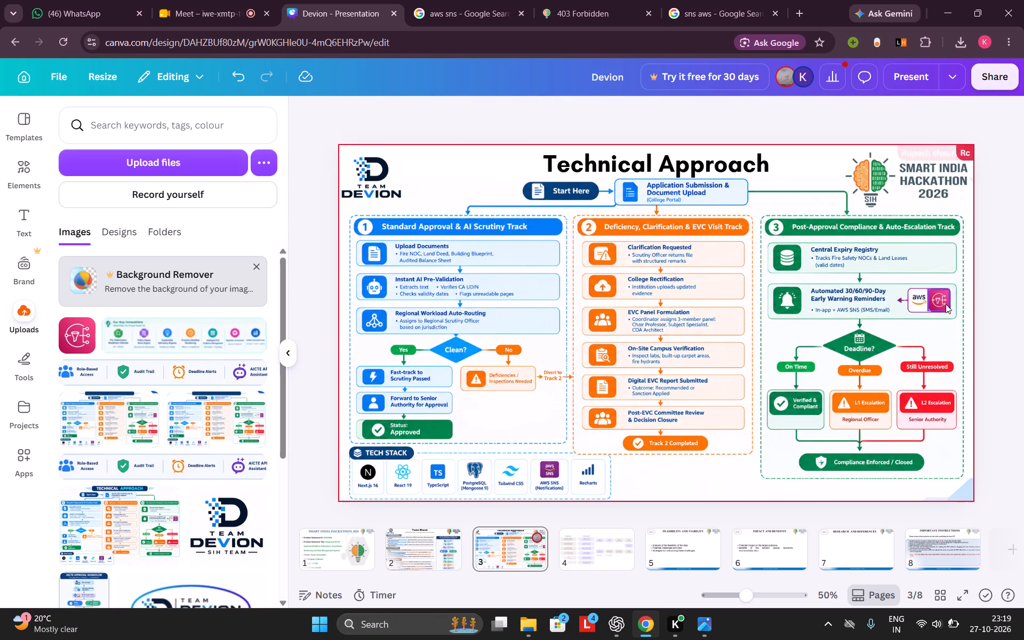
pyautogui.click(941, 298)
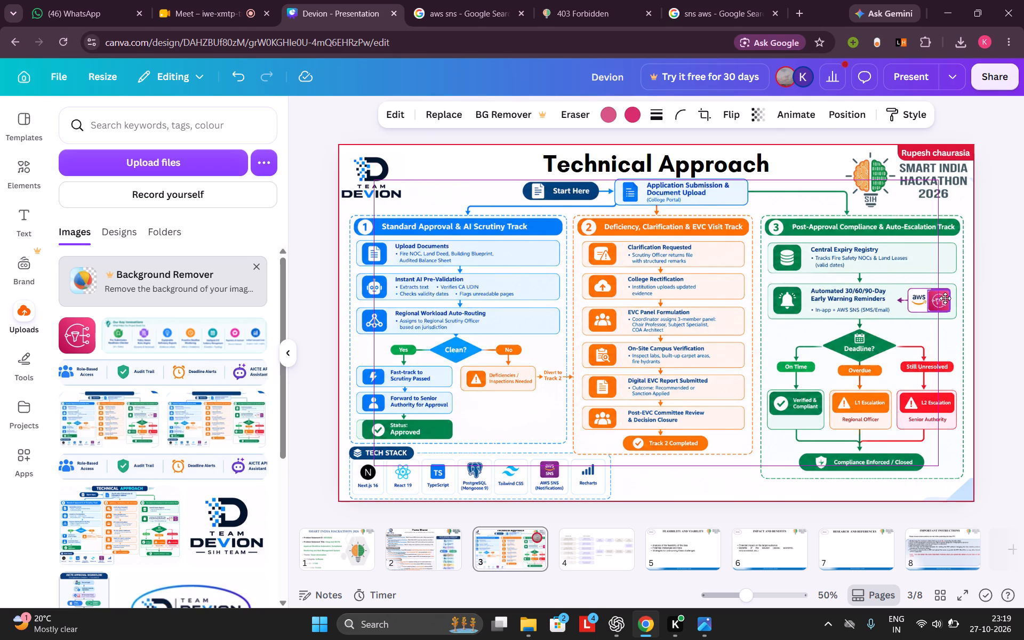
pyautogui.click(940, 300)
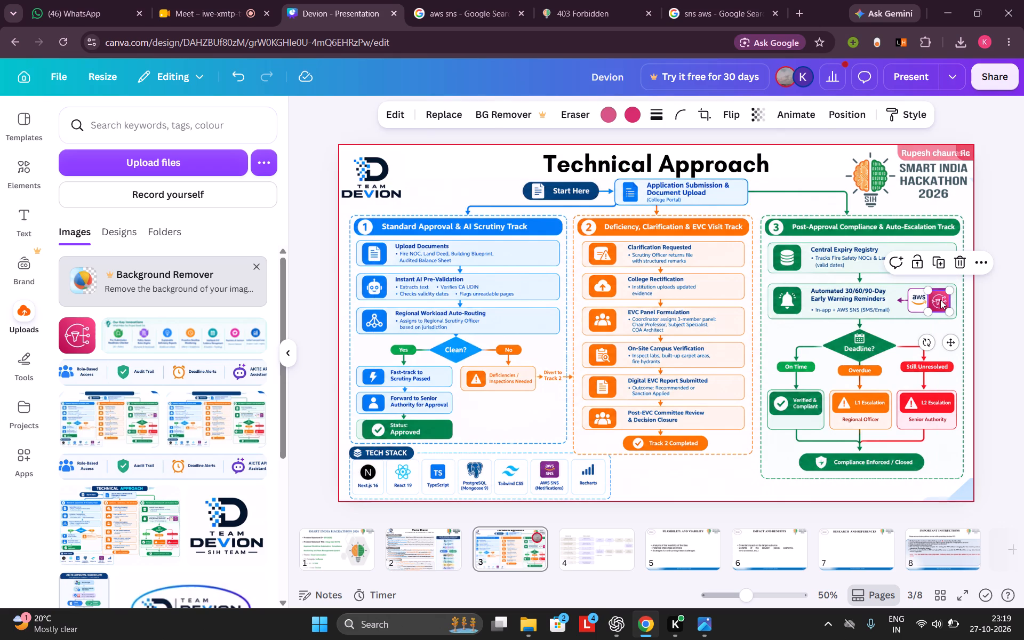
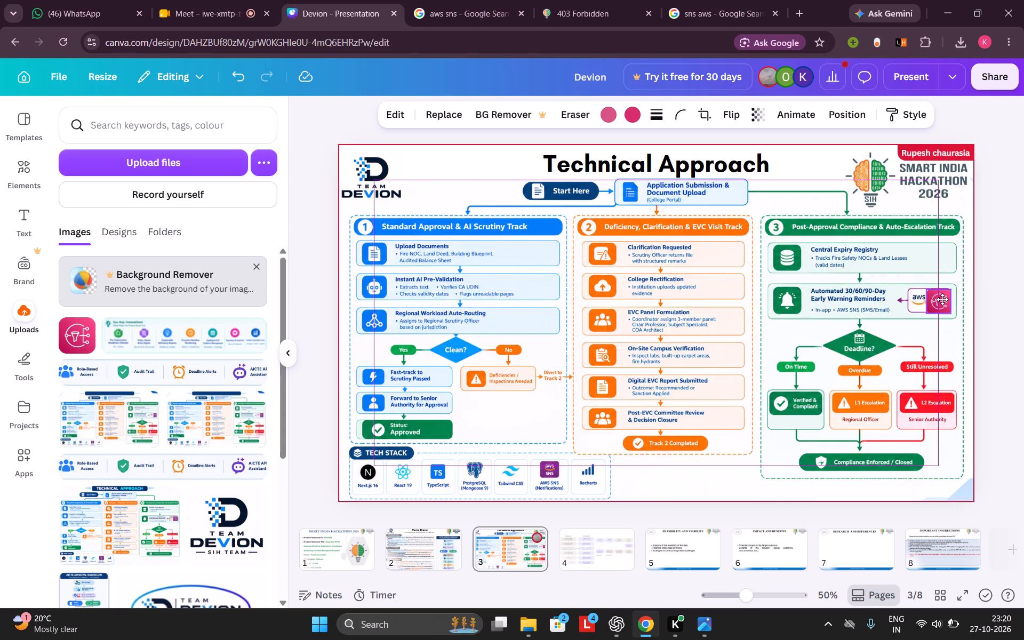
# Add another pink SNS icon from the uploads to slide 3 and place it over the purple AWS SNS badge in Tech Stack.
pyautogui.click(990, 313)
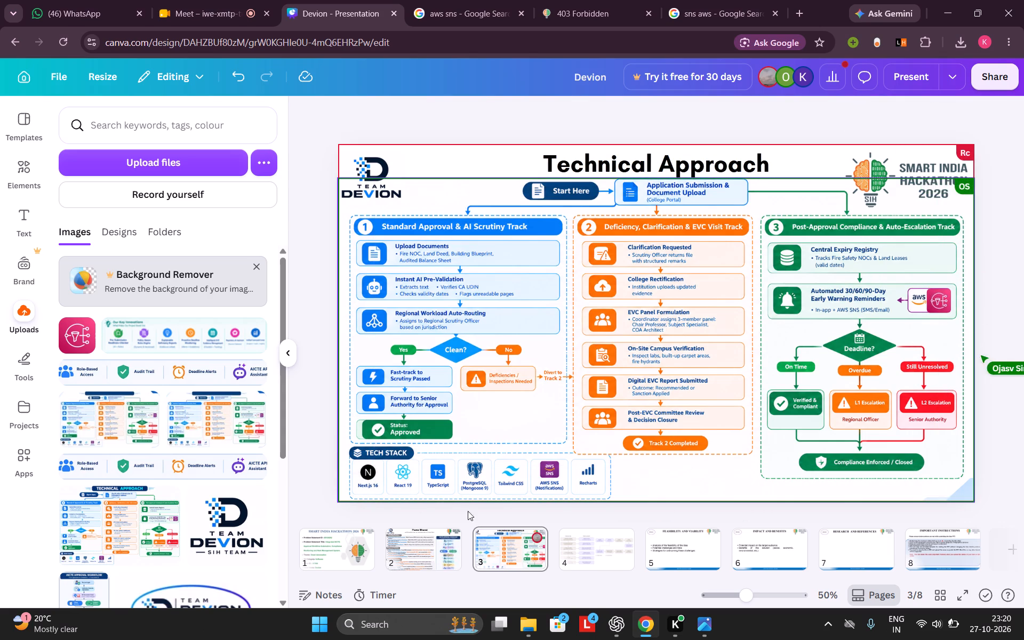
pyautogui.click(81, 343)
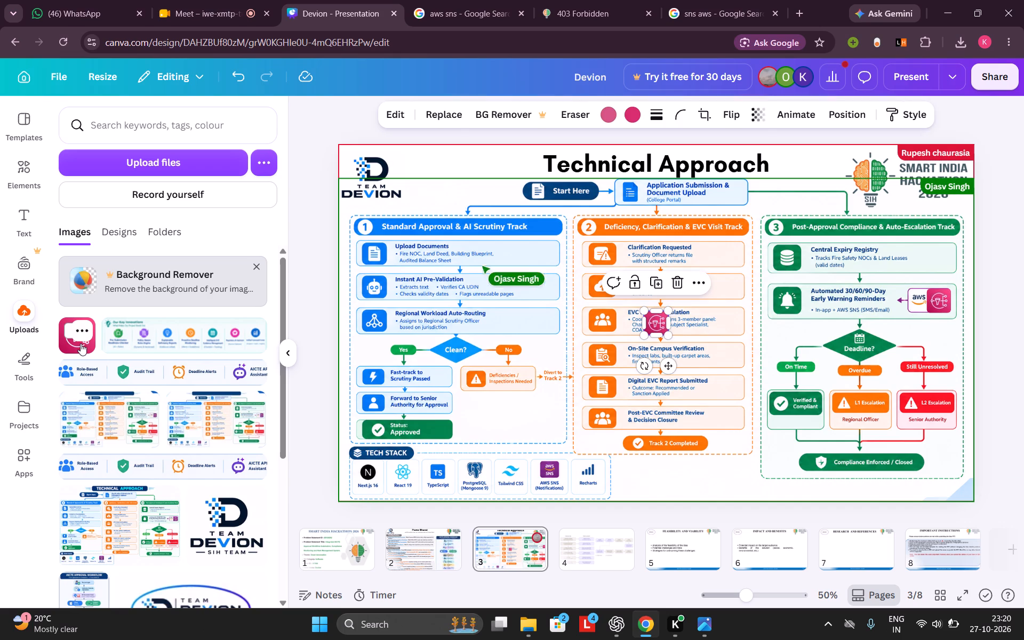
pyautogui.moveTo(656, 323); pyautogui.dragTo(621, 367)
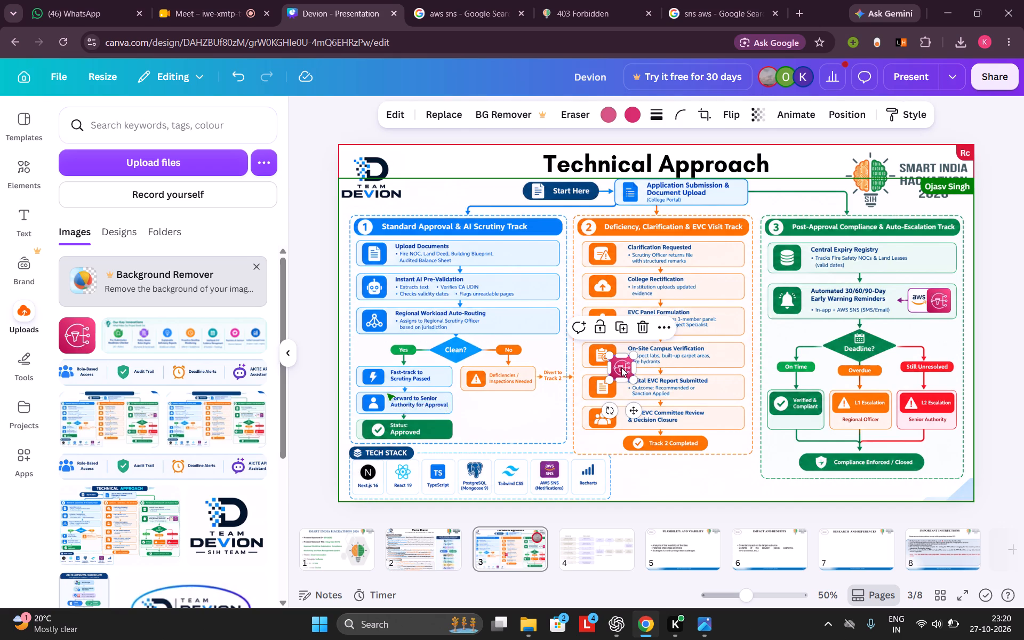
pyautogui.moveTo(621, 367); pyautogui.dragTo(549, 470)
pyautogui.click(636, 523)
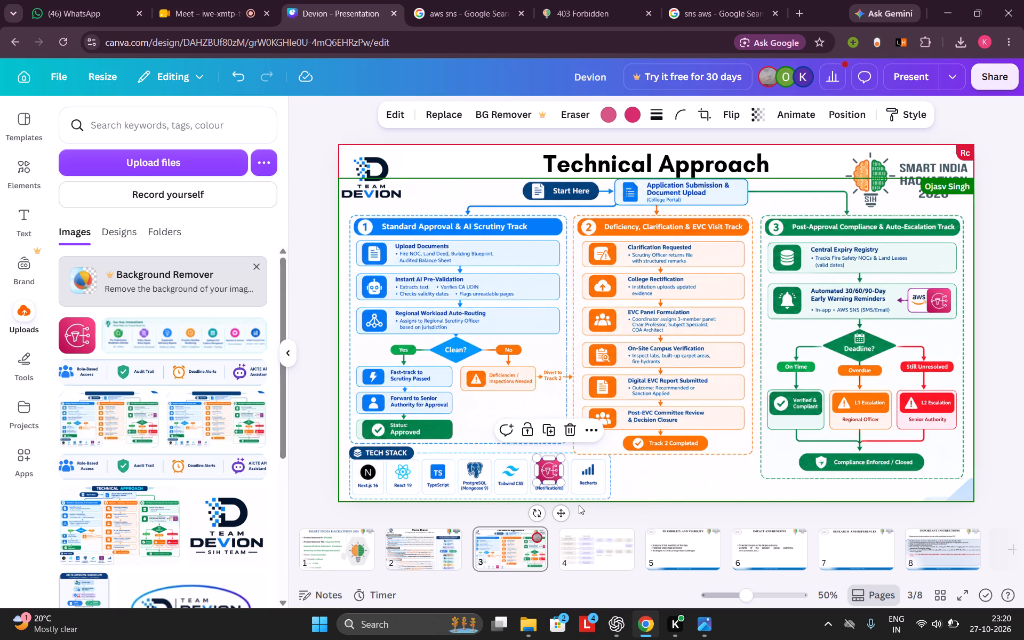
pyautogui.click(578, 505)
# Set the Tech Stack SNS icon's corner rounding to 14, using the Track 3 SNS icon's rounding as reference.
pyautogui.click(545, 468)
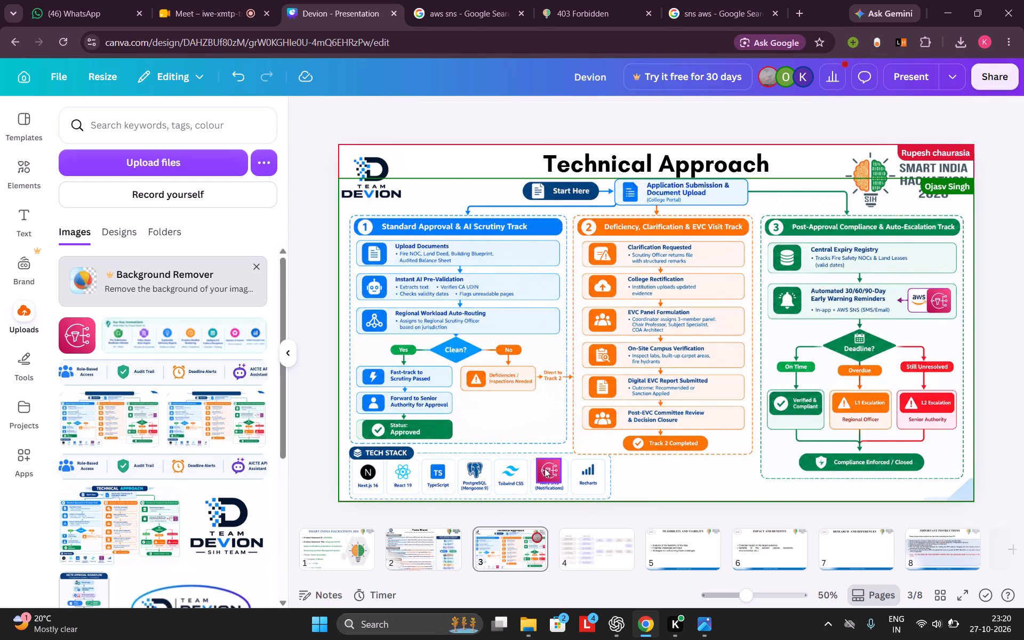
pyautogui.click(933, 299)
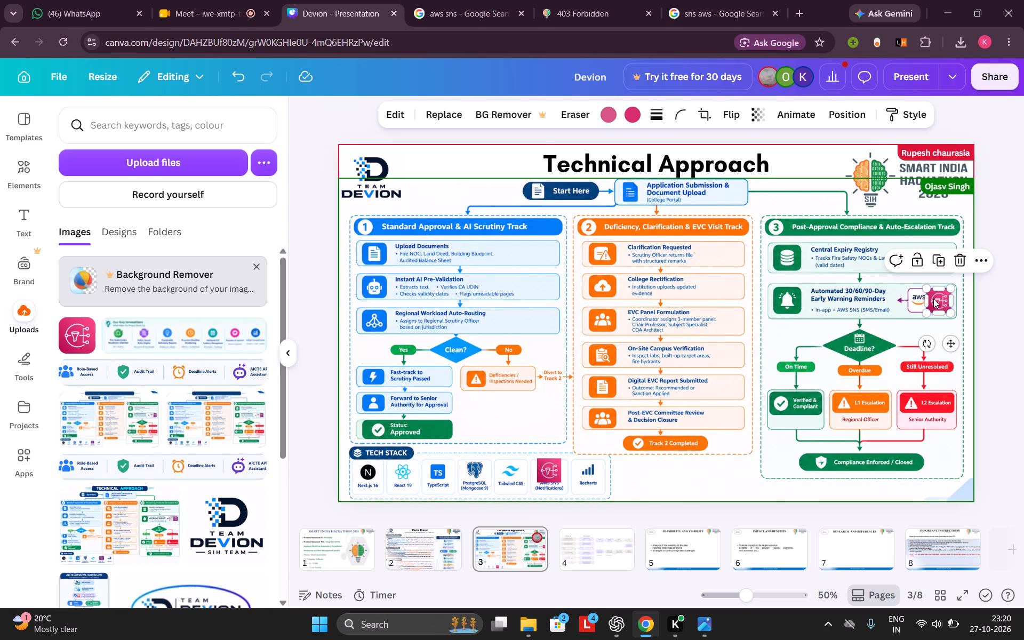
pyautogui.click(678, 114)
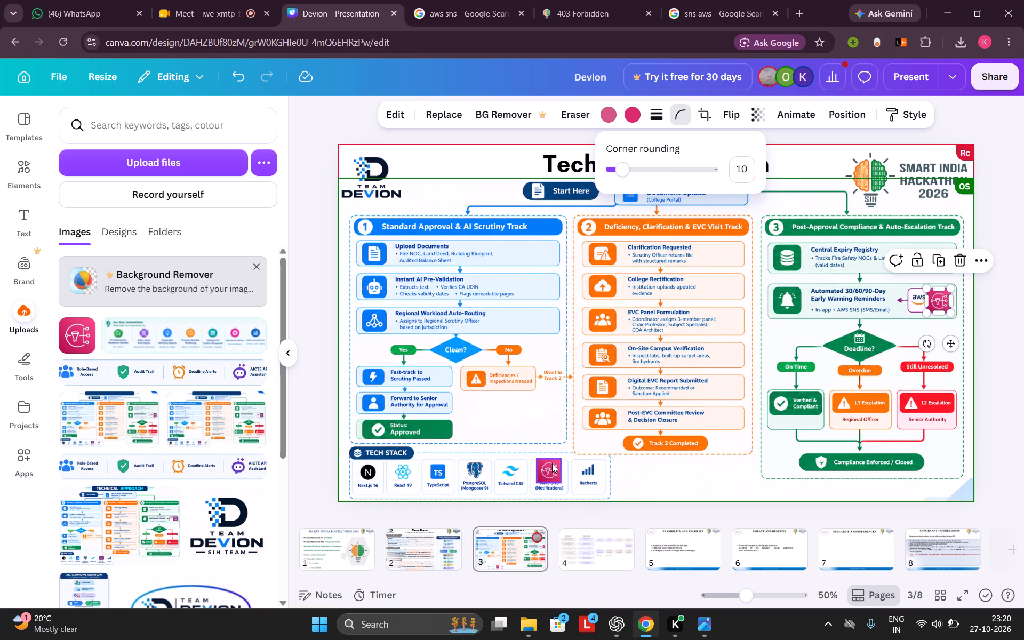
pyautogui.click(552, 463)
pyautogui.click(683, 115)
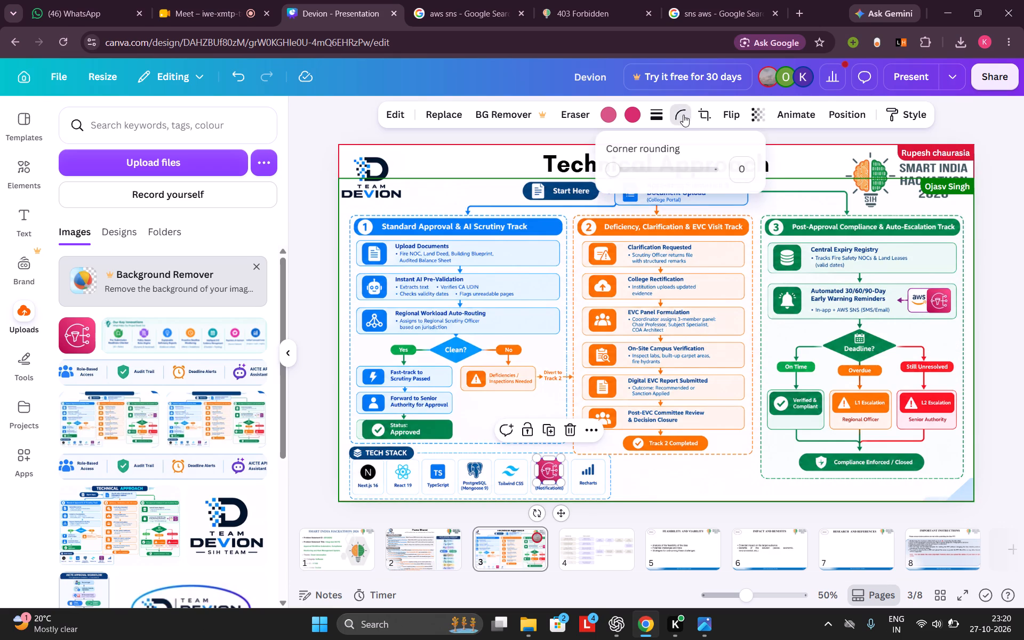
pyautogui.moveTo(614, 171); pyautogui.dragTo(625, 172)
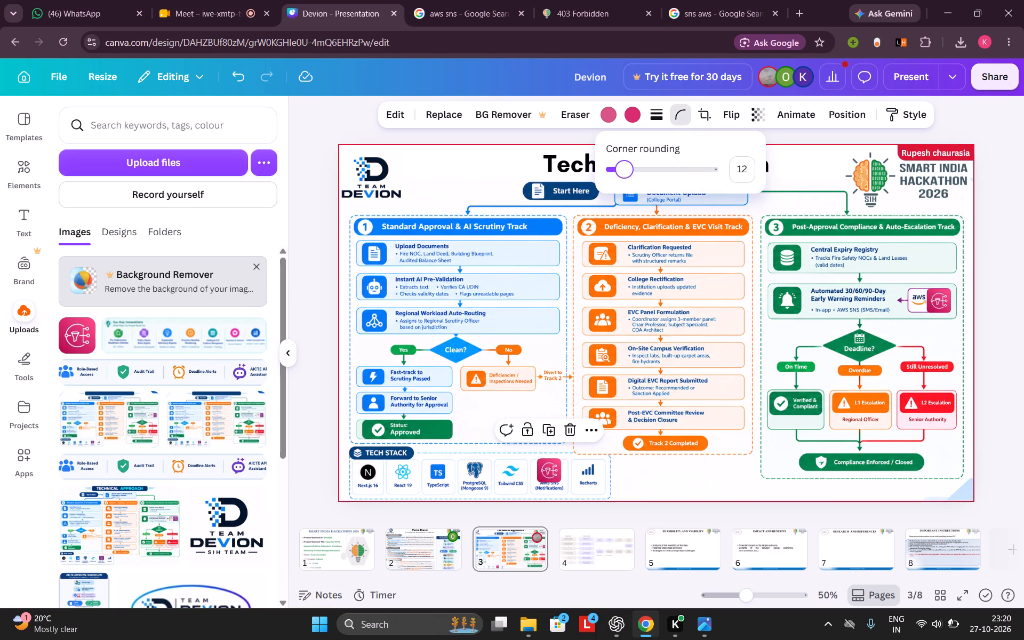
pyautogui.moveTo(625, 172); pyautogui.dragTo(625, 174)
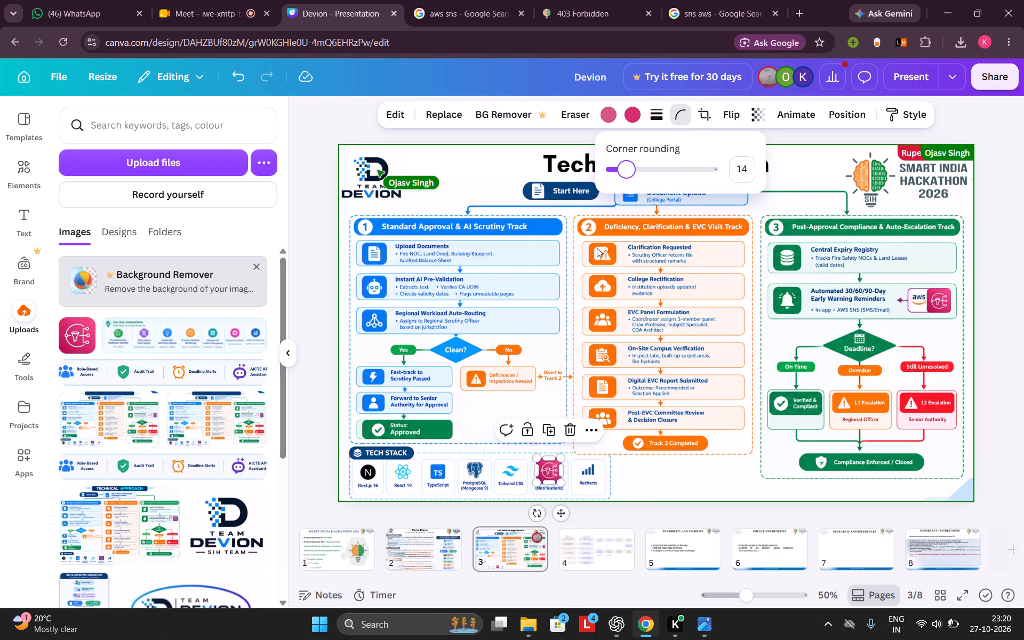
# Shrink the Tech Stack SNS icon to about 64 by 64 or slightly smaller and align it over the purple badge.
pyautogui.click(548, 471)
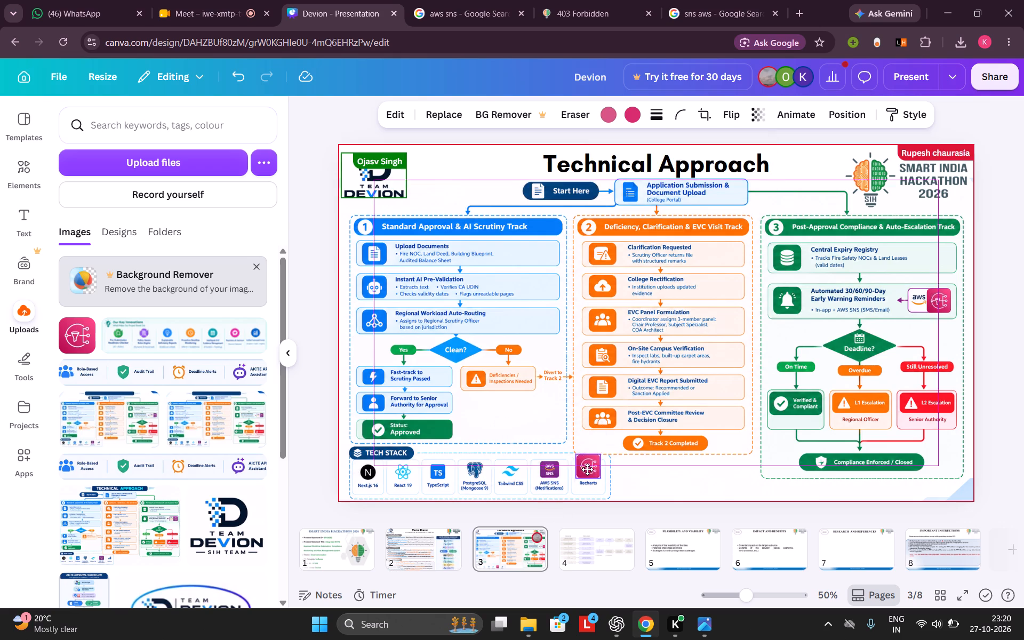
pyautogui.moveTo(567, 477); pyautogui.dragTo(562, 476)
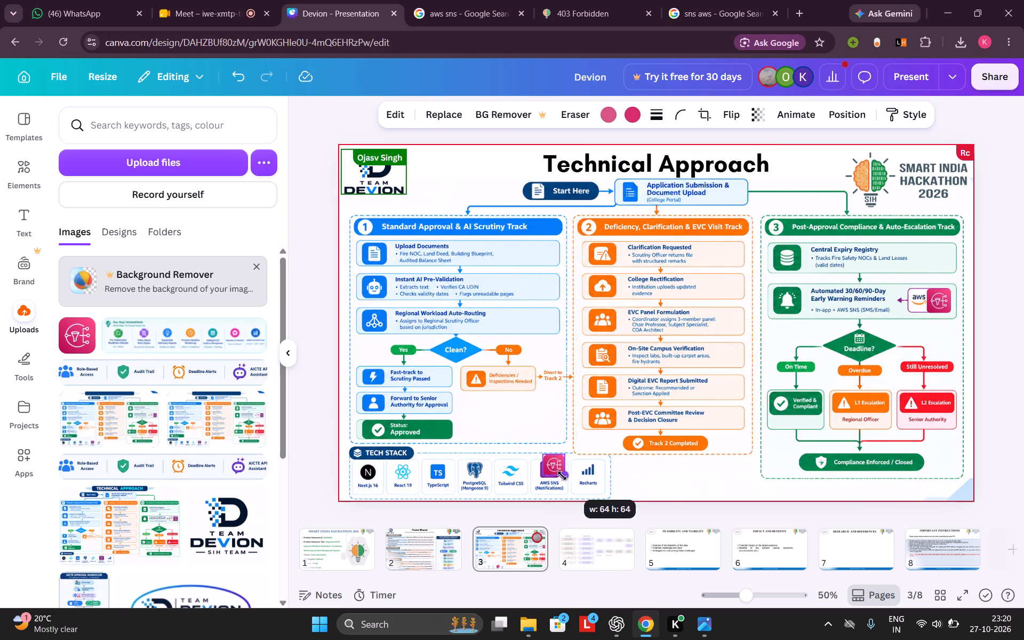
pyautogui.moveTo(562, 476); pyautogui.dragTo(561, 475)
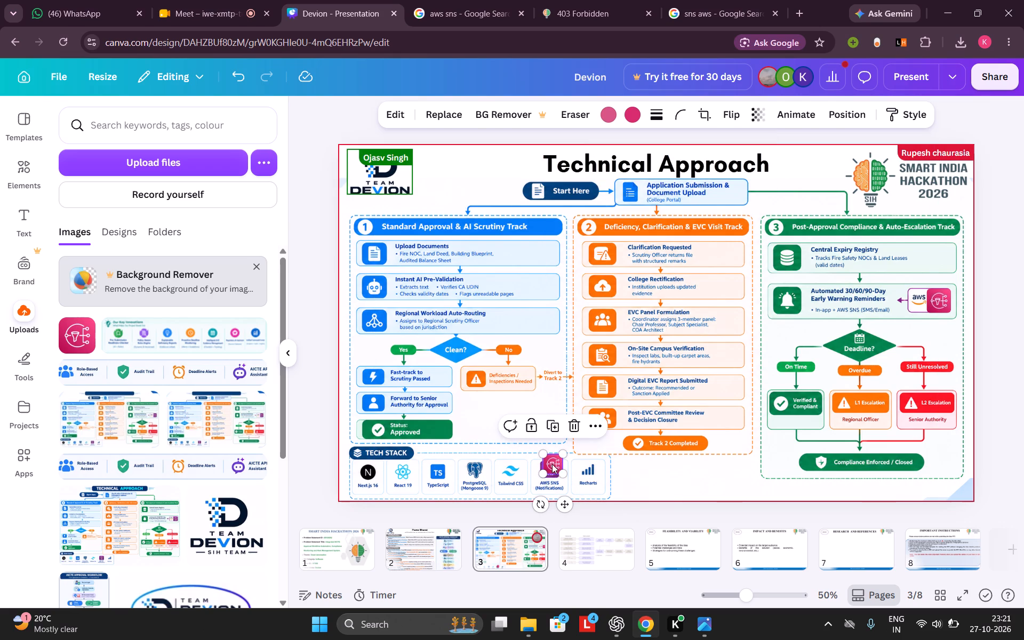
pyautogui.moveTo(551, 463); pyautogui.dragTo(546, 470)
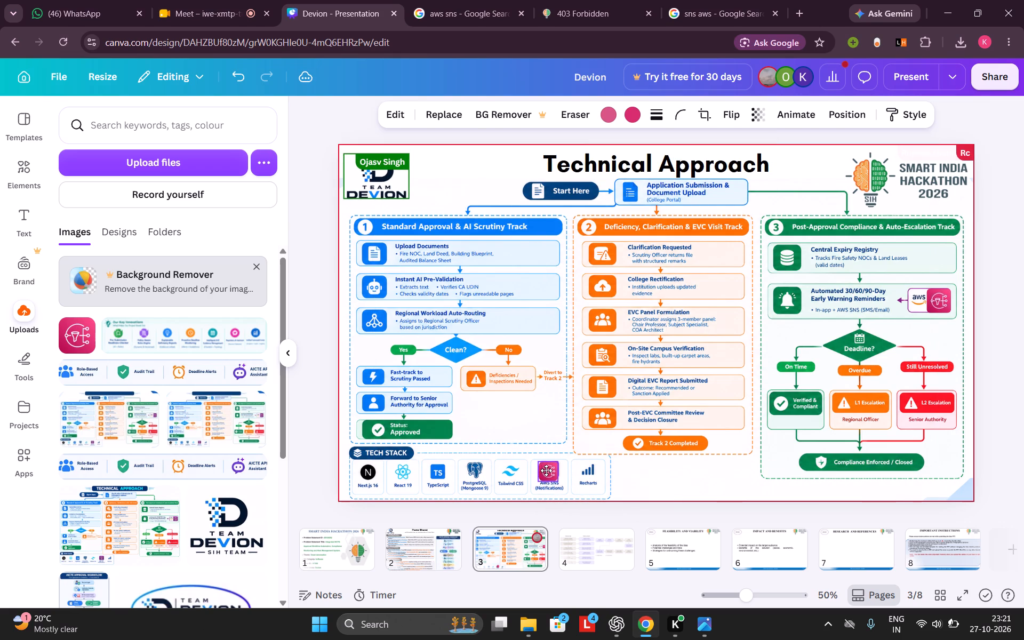
pyautogui.moveTo(546, 470); pyautogui.dragTo(547, 473)
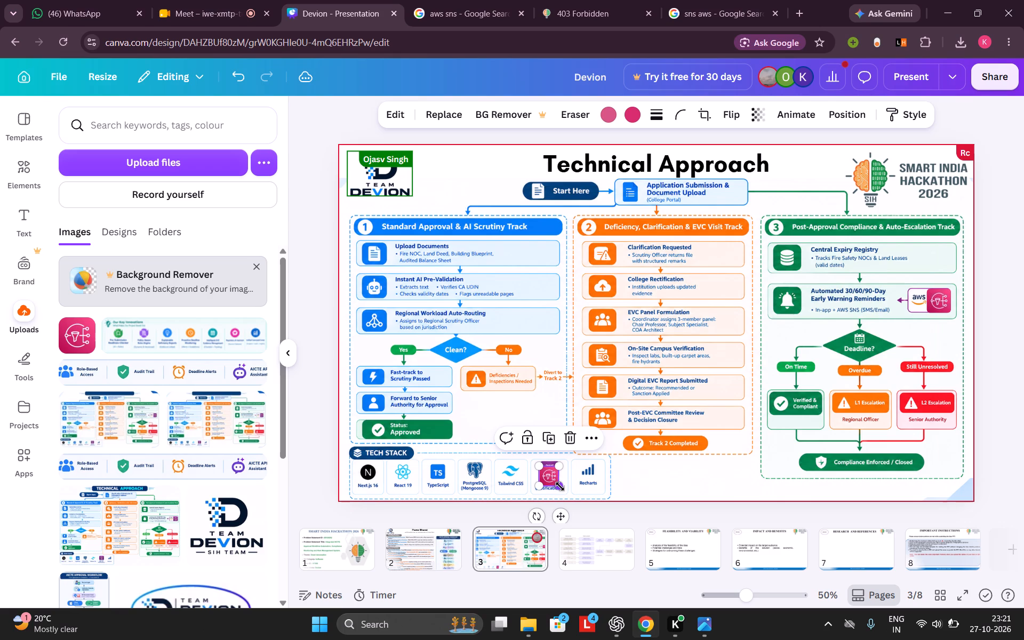
pyautogui.click(560, 486)
pyautogui.click(547, 477)
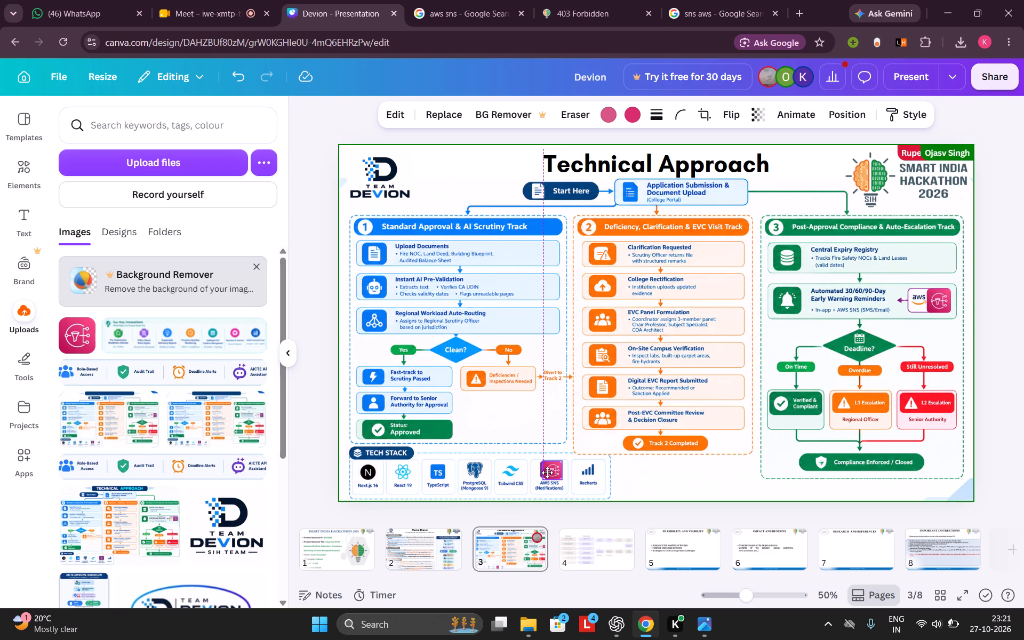
pyautogui.click(636, 510)
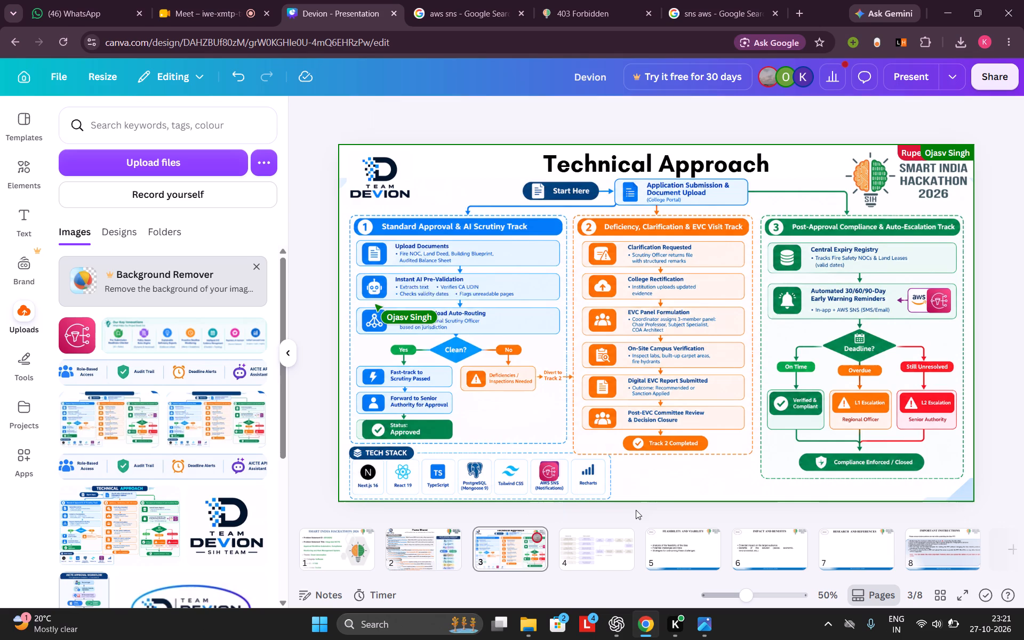
# Fine-tune the Tech Stack SNS icon's size and position so it covers the purple badge above the AWS SNS label.
pyautogui.click(549, 468)
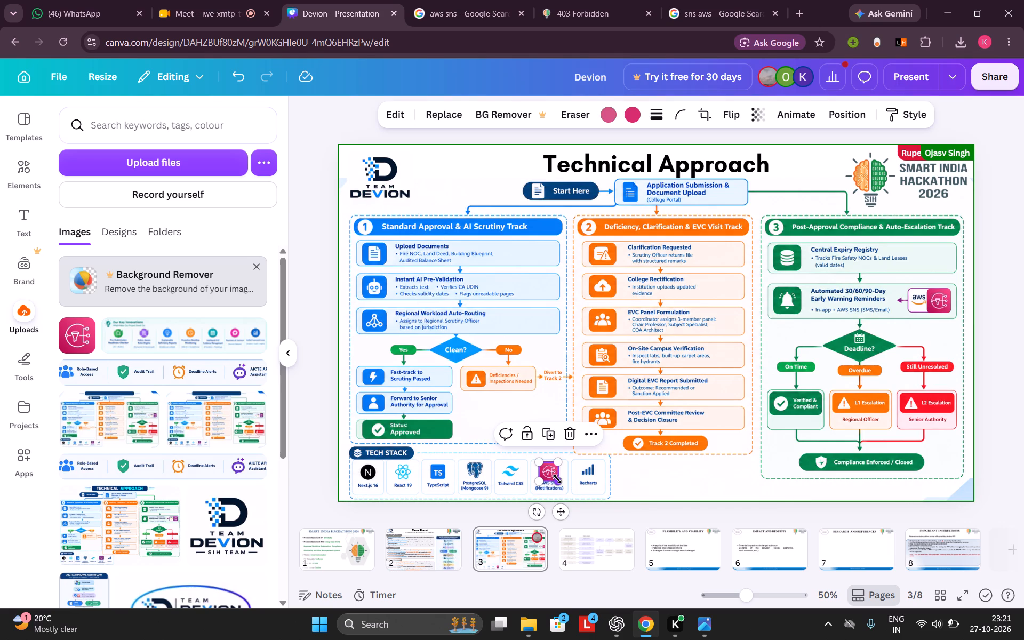
pyautogui.click(557, 479)
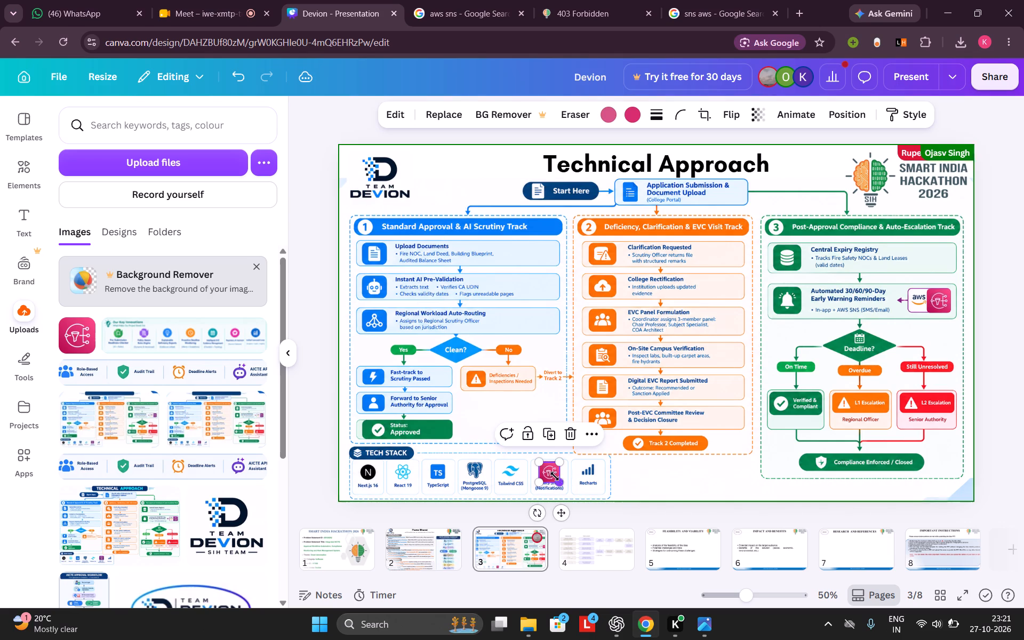
pyautogui.click(587, 513)
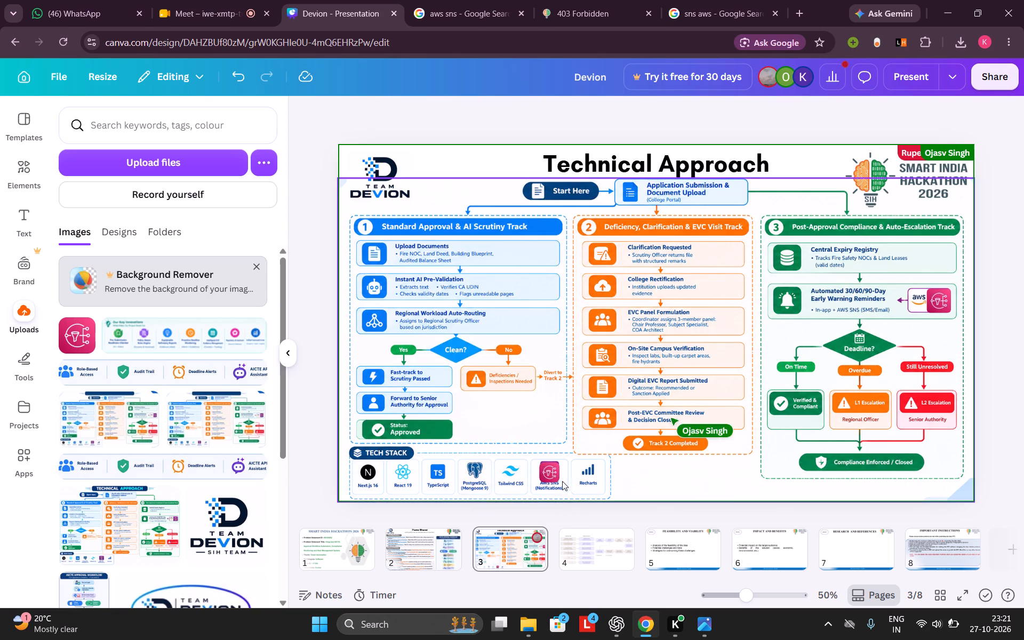
pyautogui.click(551, 473)
pyautogui.click(551, 473)
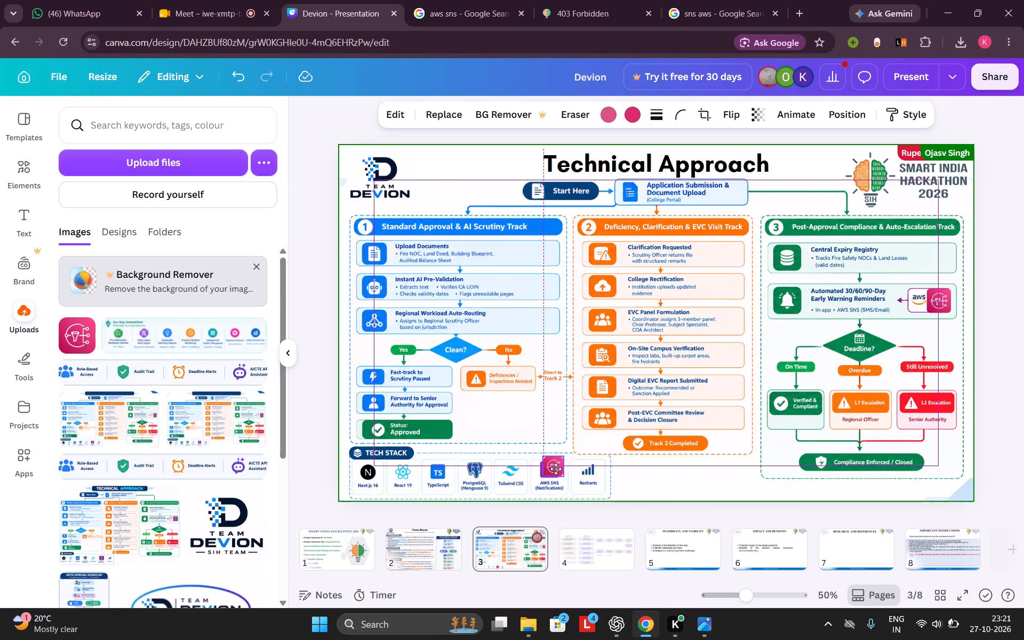
pyautogui.click(551, 472)
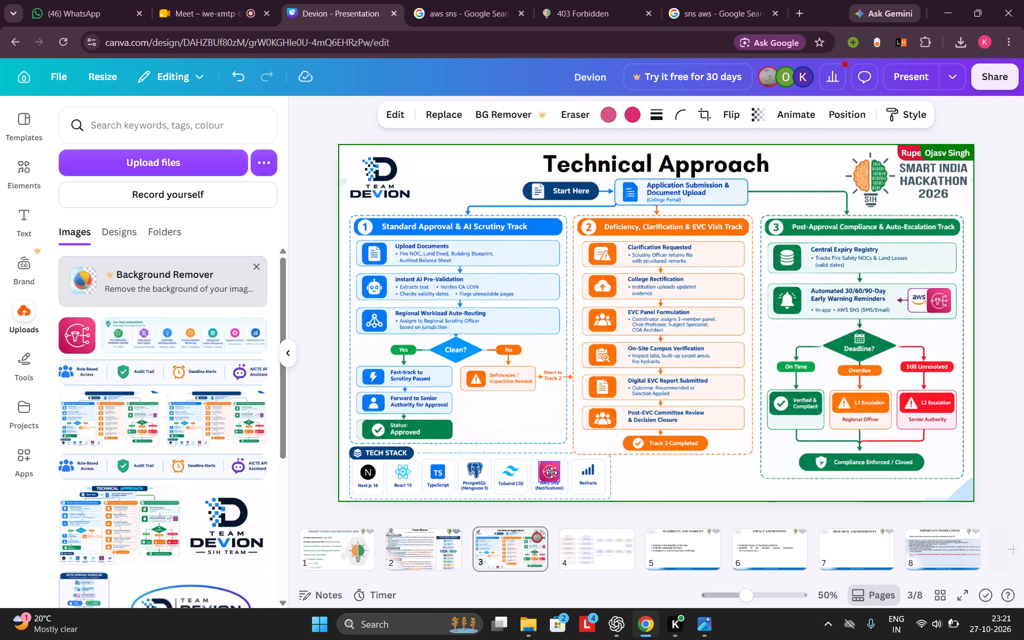
pyautogui.click(588, 511)
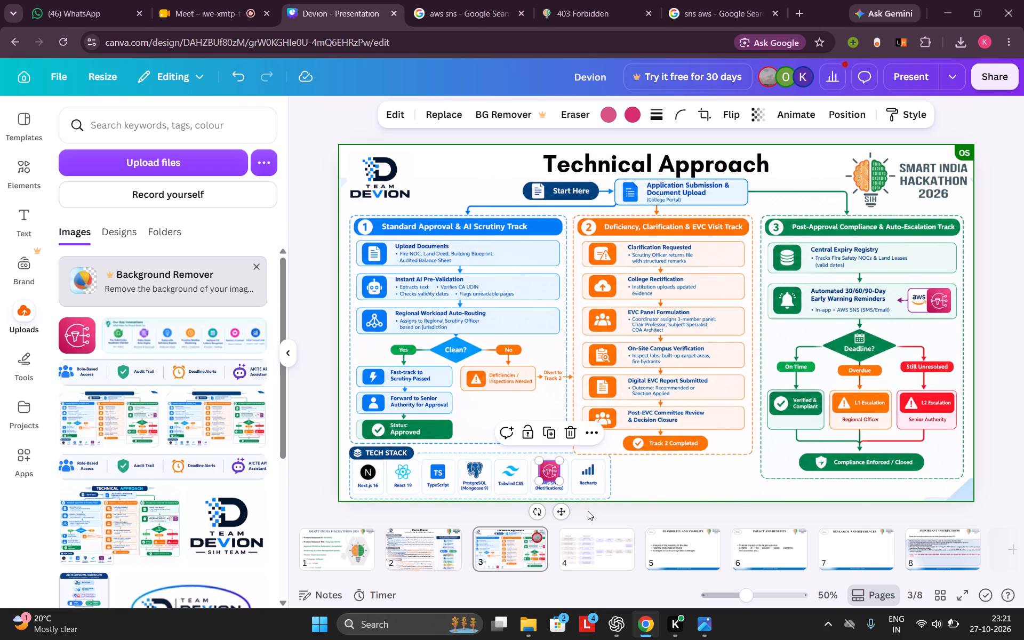
# Resize the Tech Stack SNS icon to about 58 by 58.
pyautogui.click(549, 469)
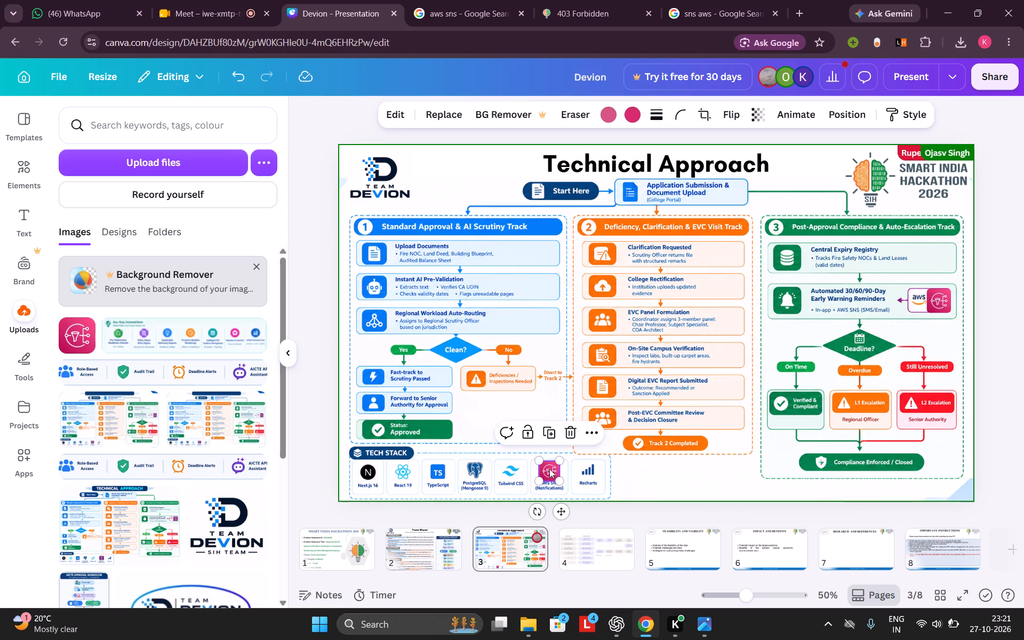
pyautogui.click(559, 483)
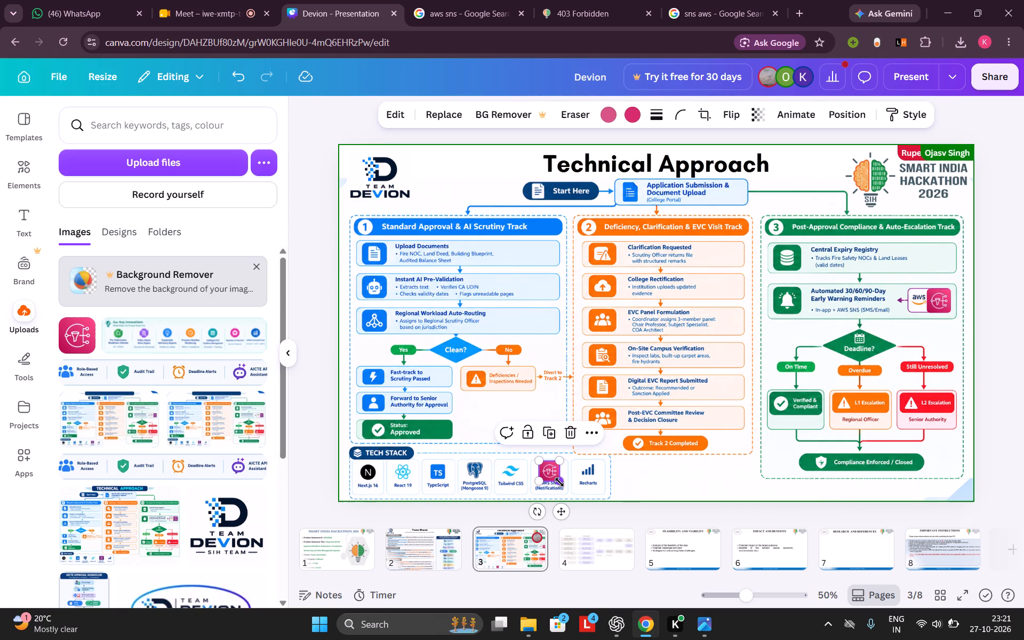
pyautogui.click(559, 482)
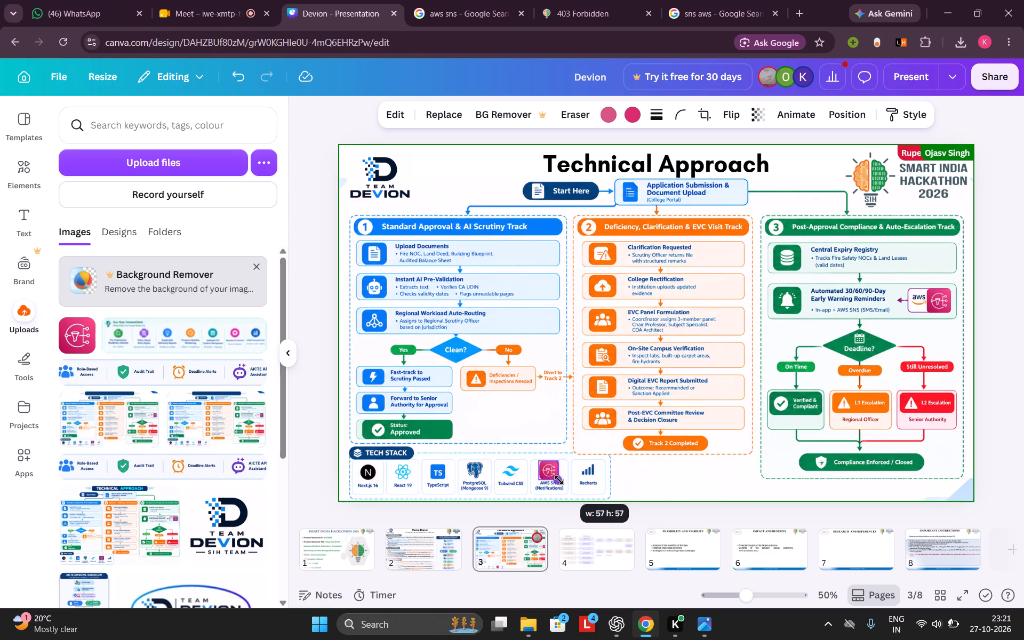
pyautogui.click(560, 481)
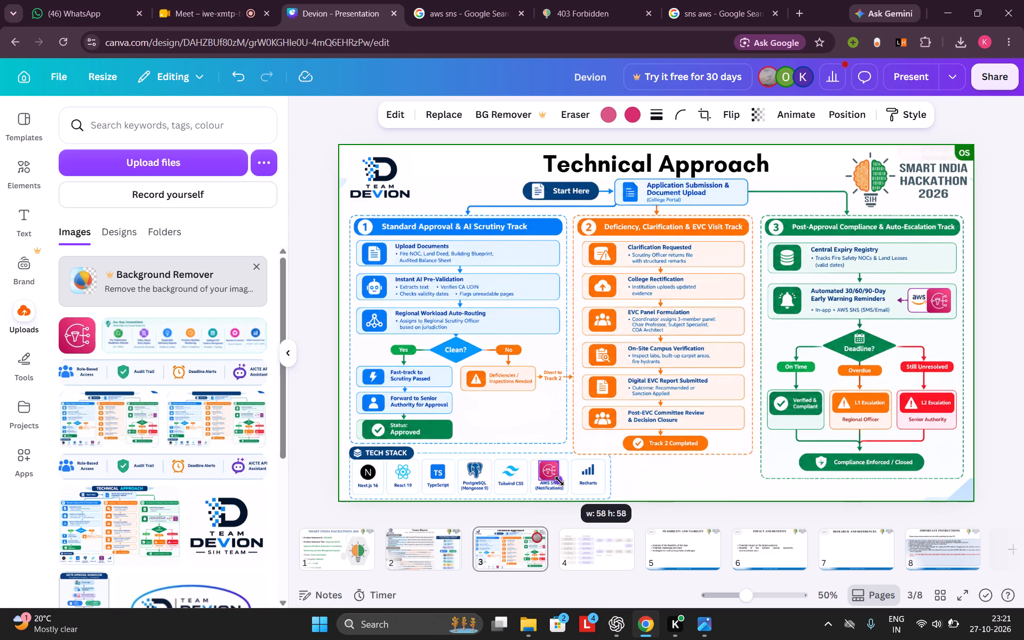
pyautogui.click(582, 514)
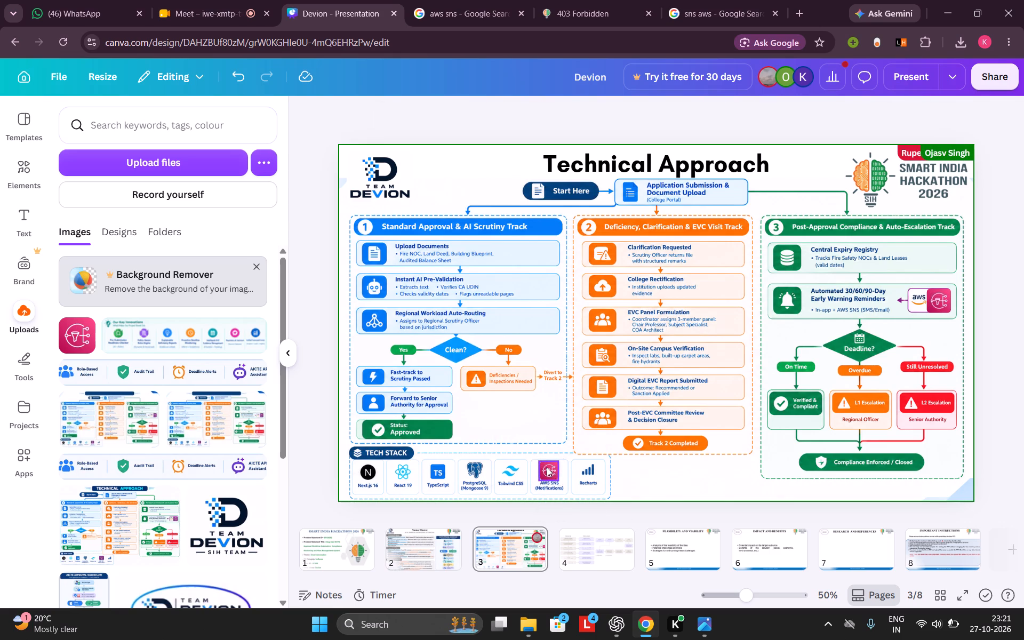
# Nudge the Tech Stack SNS icon into its final position above the AWS SNS (Notifications) label.
pyautogui.click(547, 467)
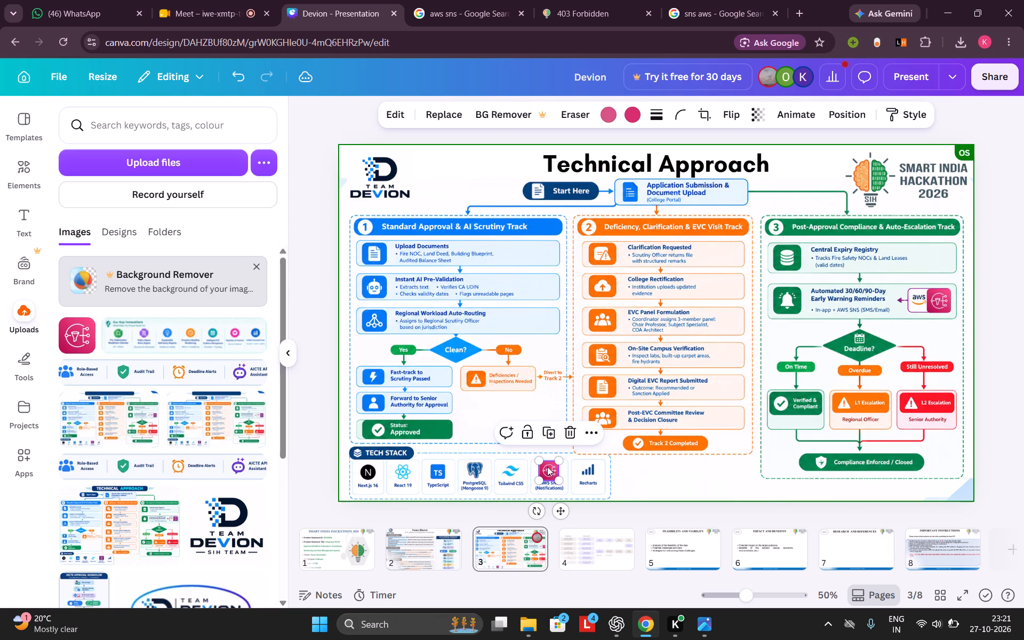
pyautogui.click(580, 508)
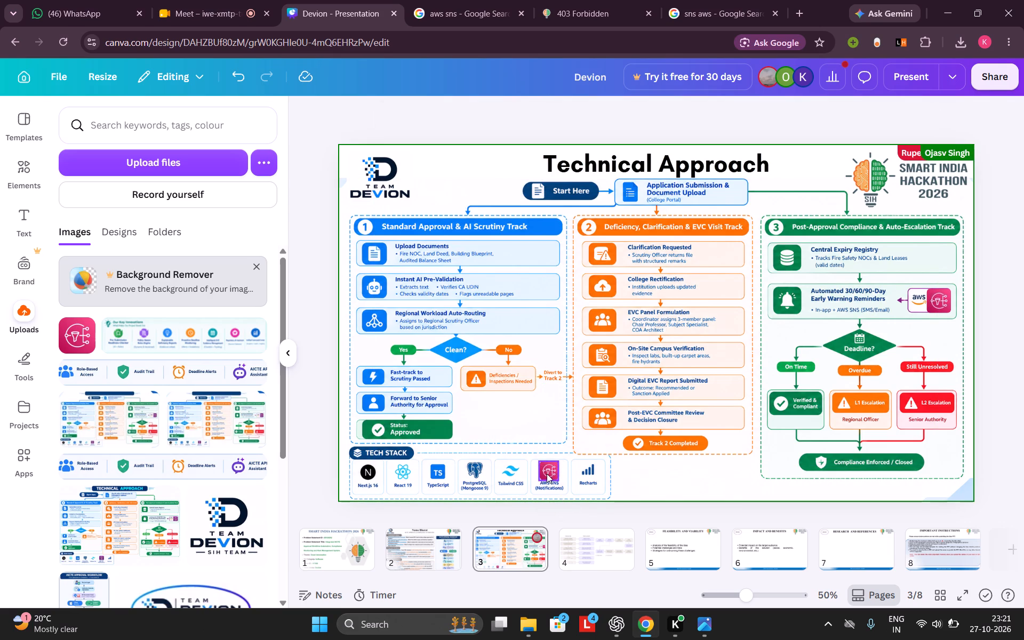
pyautogui.click(547, 474)
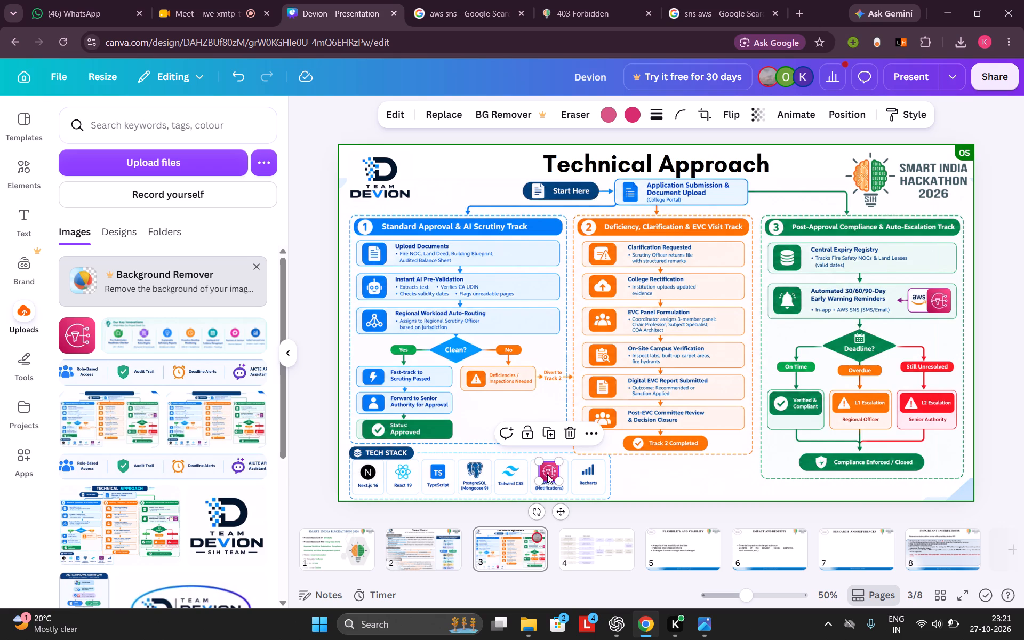
pyautogui.click(580, 513)
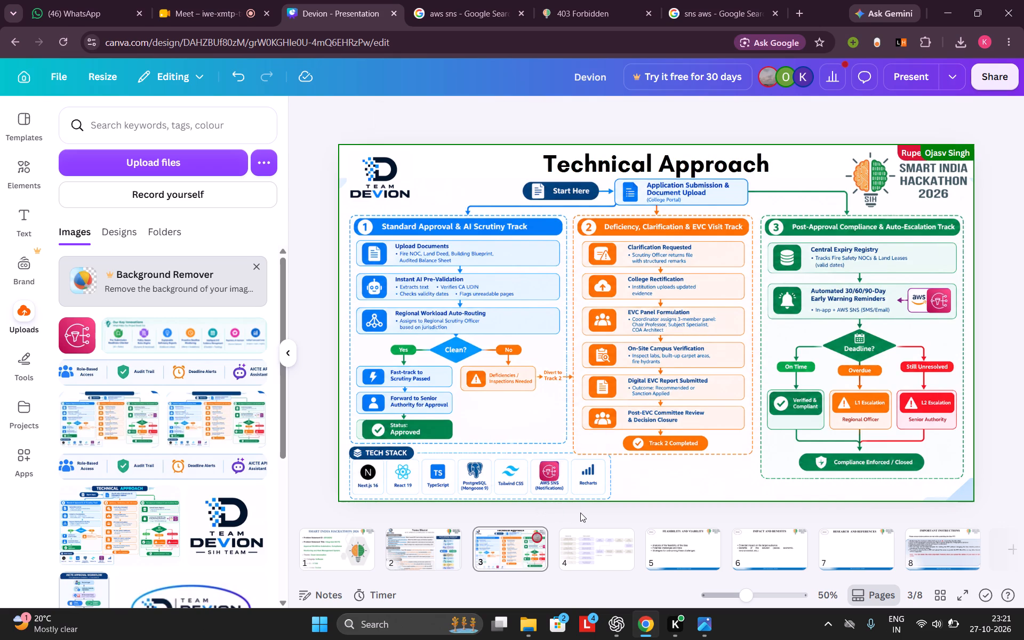
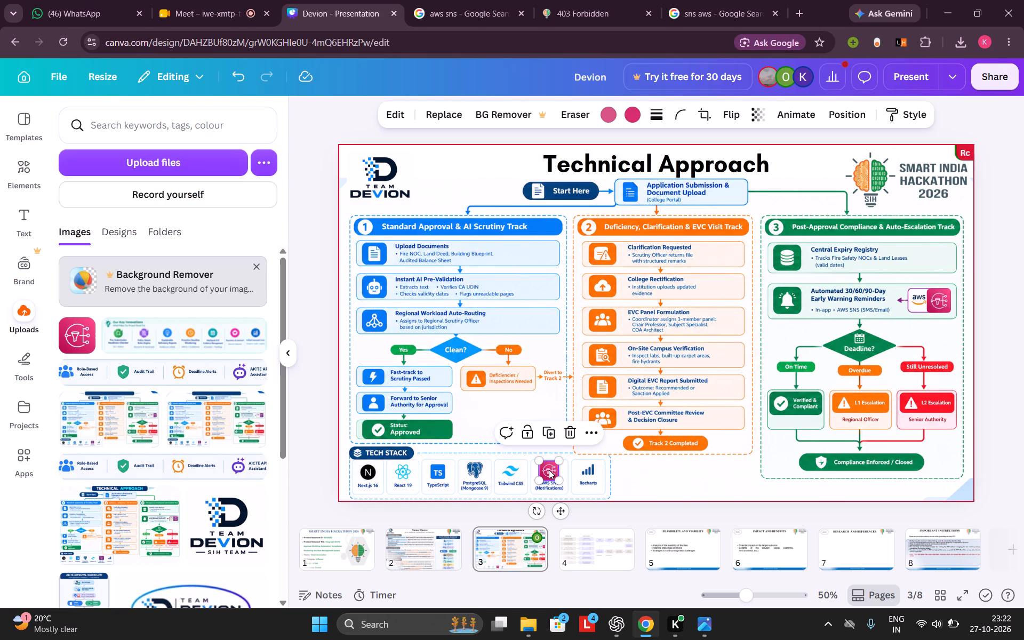
# Deselect the Tech Stack SNS icon and undo the last adjustment made to it on the Technical Approach slide.
pyautogui.click(588, 511)
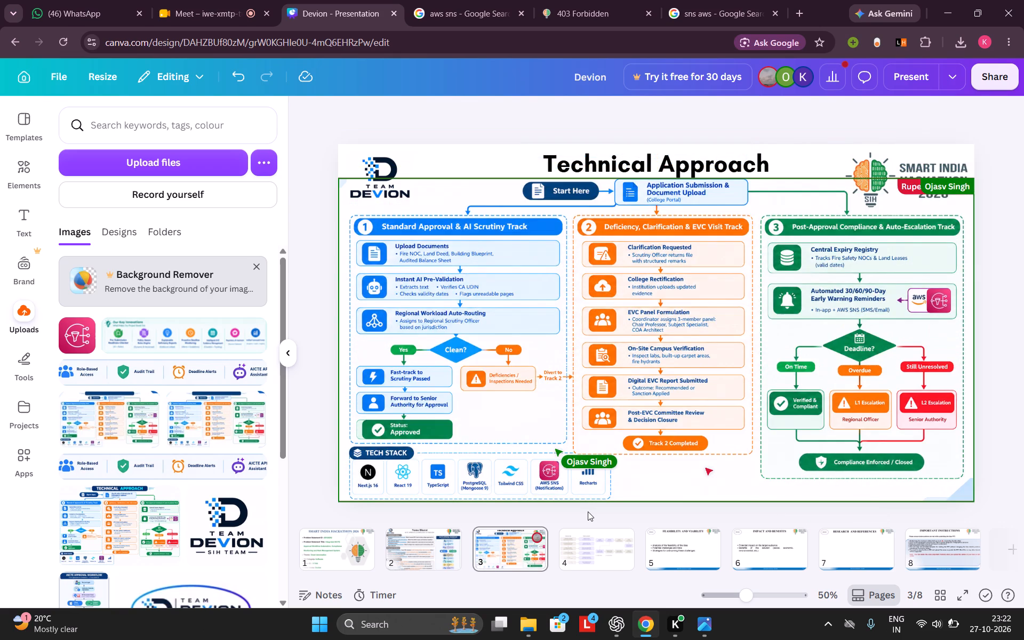
pyautogui.hotkey('ctrl', 'z')
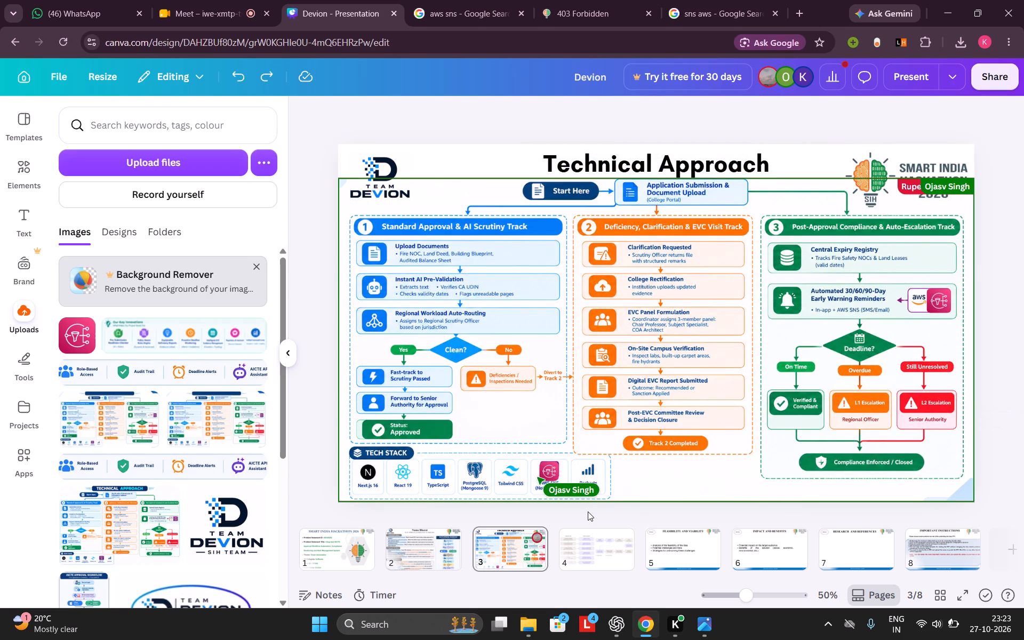
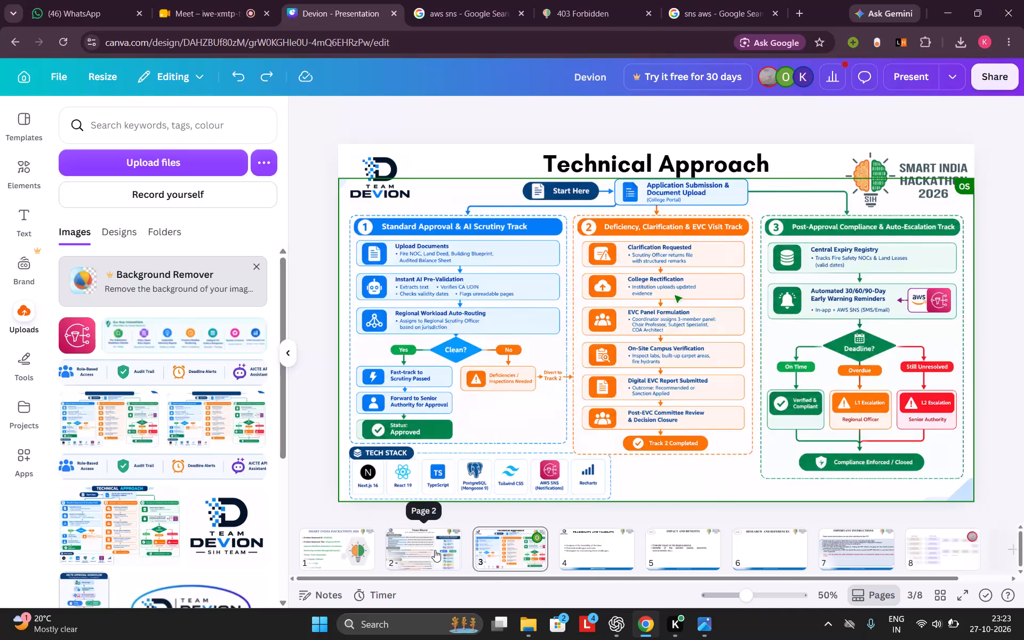
# On slide 2, move the Our Unique Solutions text box slightly up, left-aligned with the Proposed Solution box and evenly spaced at 43.
pyautogui.click(435, 550)
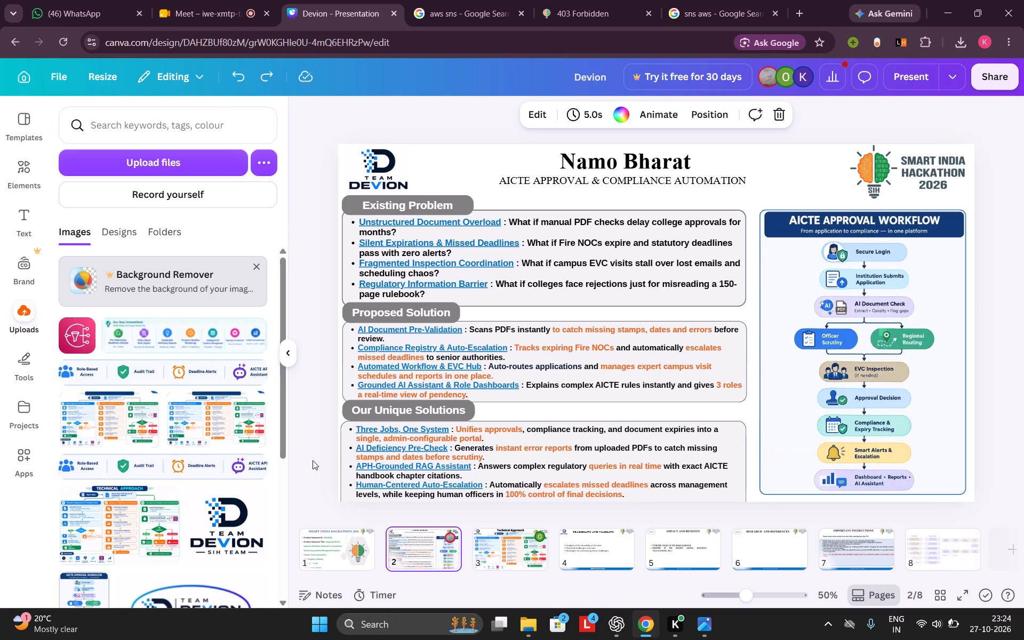
pyautogui.moveTo(515, 438); pyautogui.dragTo(530, 438)
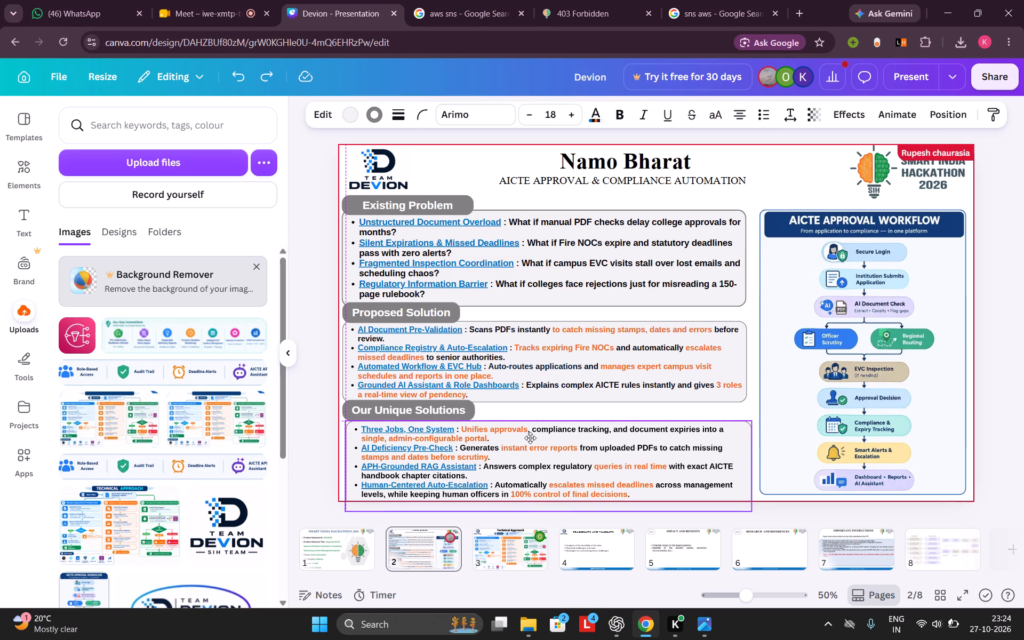
pyautogui.moveTo(530, 438); pyautogui.dragTo(518, 436)
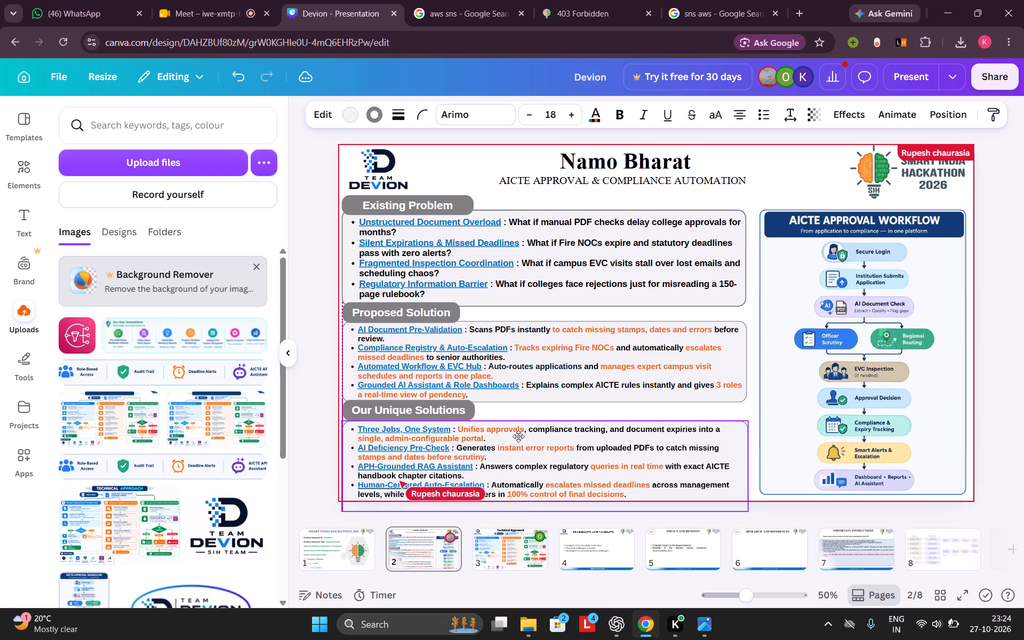
pyautogui.moveTo(518, 436); pyautogui.dragTo(517, 435)
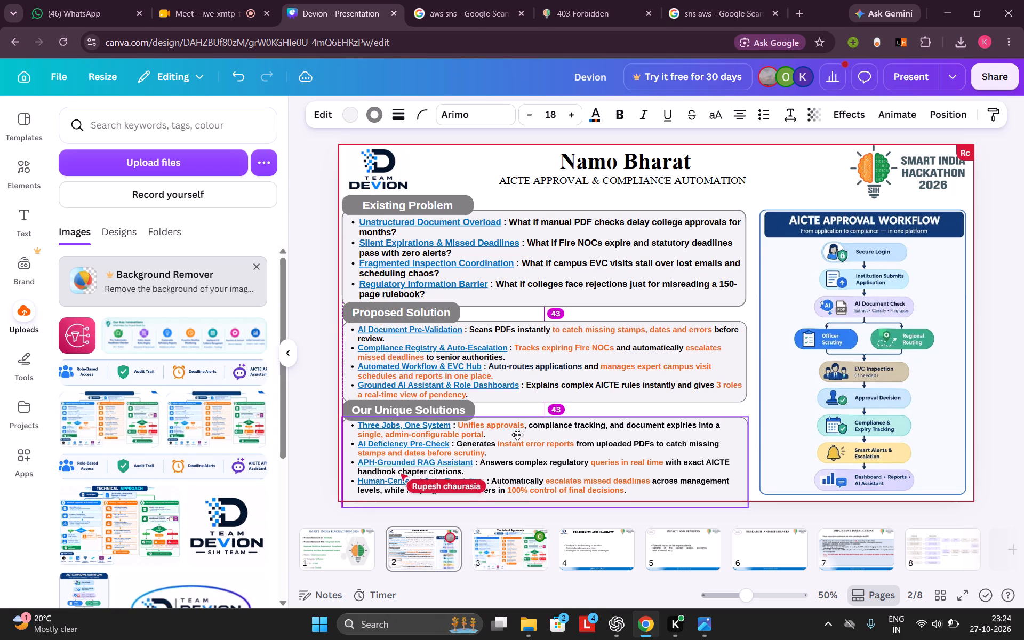
pyautogui.moveTo(517, 435); pyautogui.dragTo(518, 437)
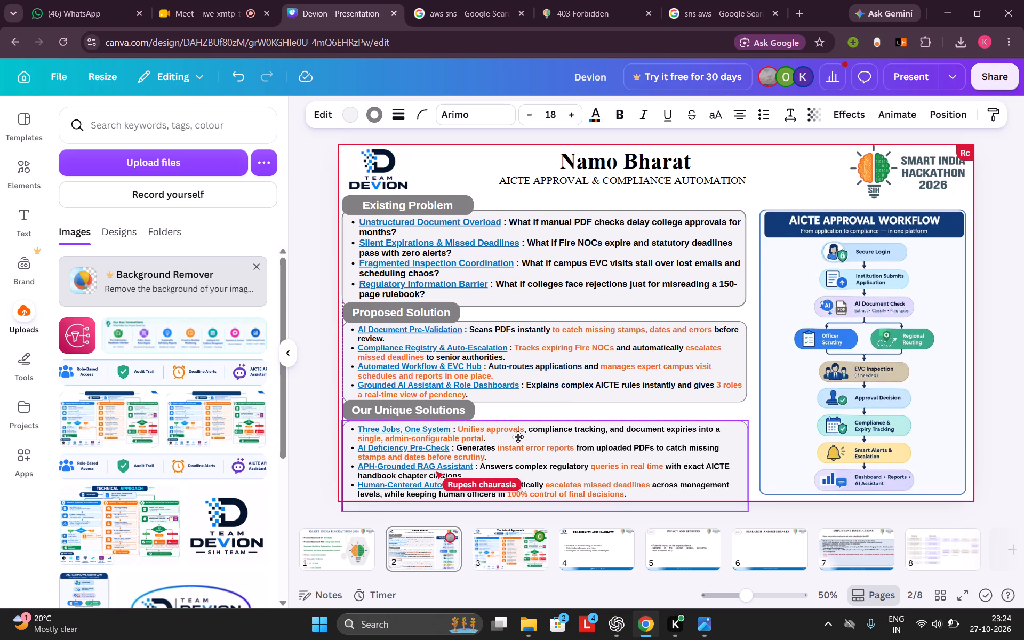
pyautogui.moveTo(518, 437); pyautogui.dragTo(519, 439)
pyautogui.click(519, 439)
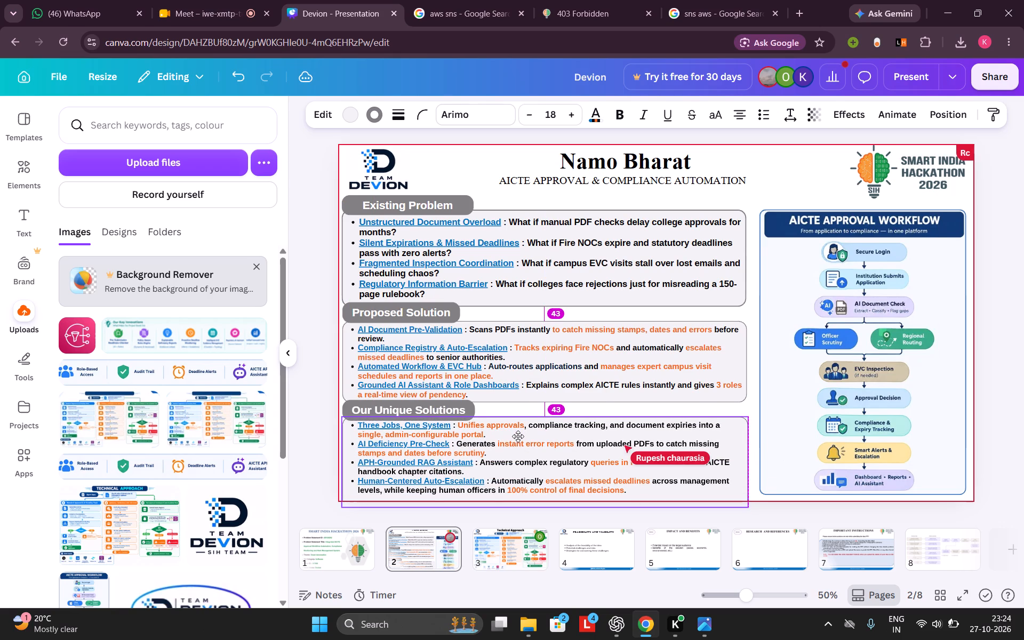
pyautogui.click(519, 437)
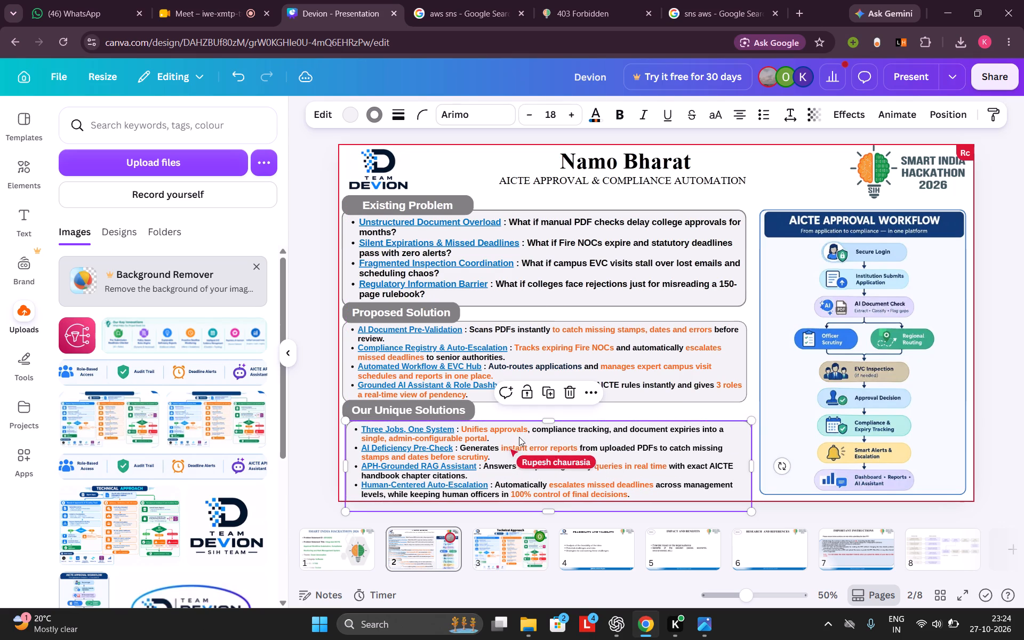
pyautogui.click(519, 437)
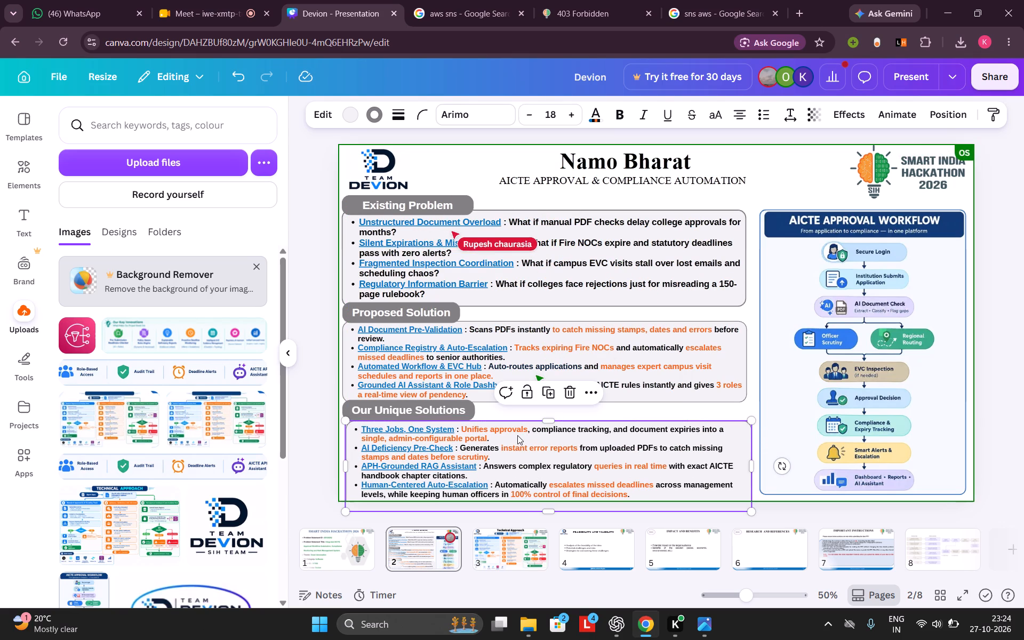
pyautogui.moveTo(517, 435); pyautogui.dragTo(511, 432)
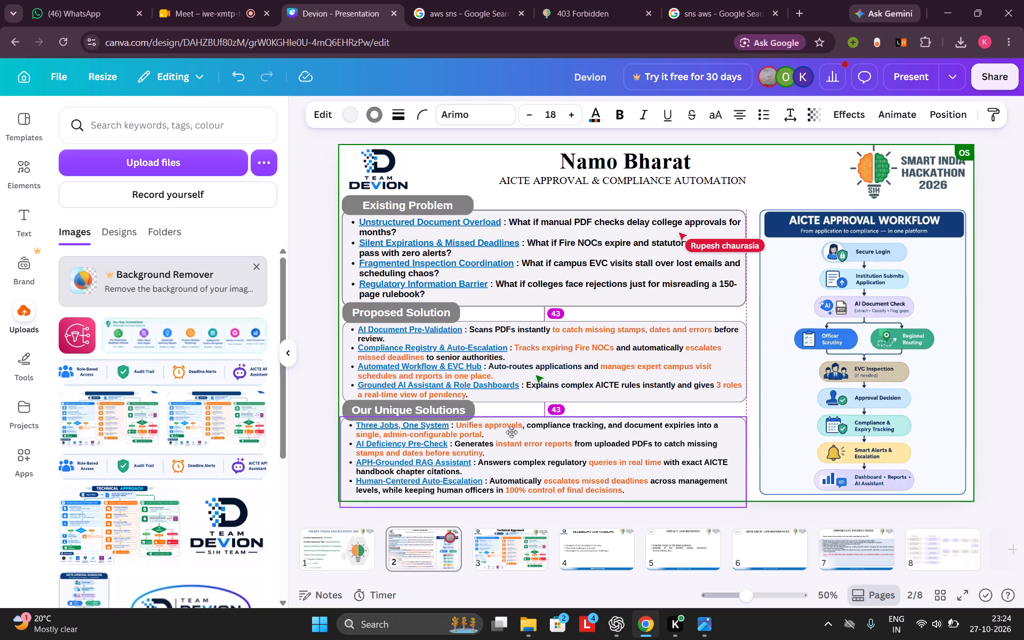
pyautogui.moveTo(511, 432); pyautogui.dragTo(512, 432)
pyautogui.click(512, 432)
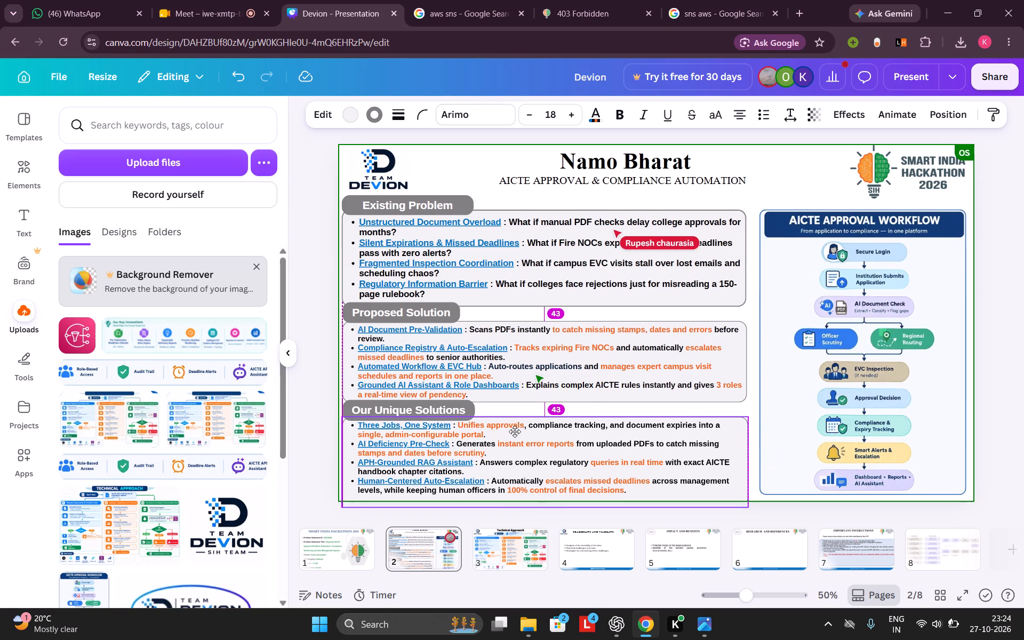
pyautogui.click(311, 423)
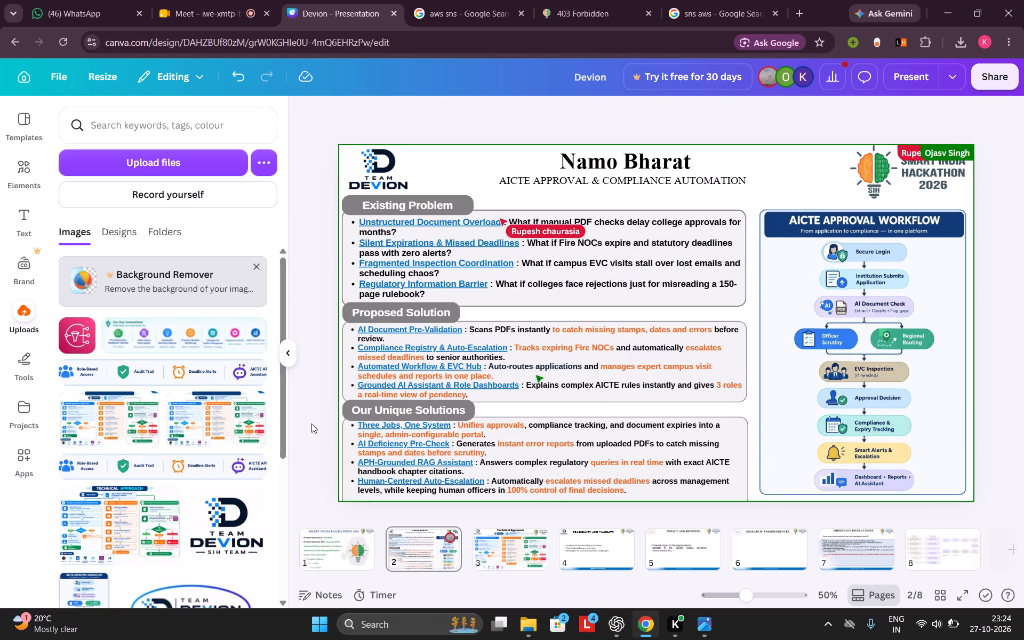
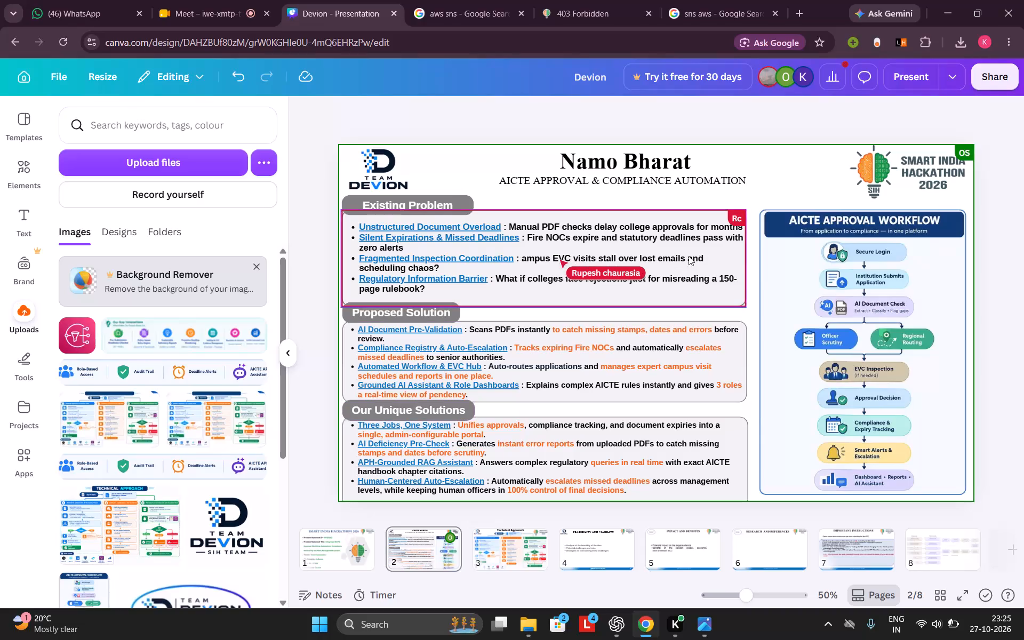
# In slide 2's Existing Problem box, end the first three bullets with full stops after "months", "zero alerts" and "scheduling chaos".
pyautogui.click(737, 228)
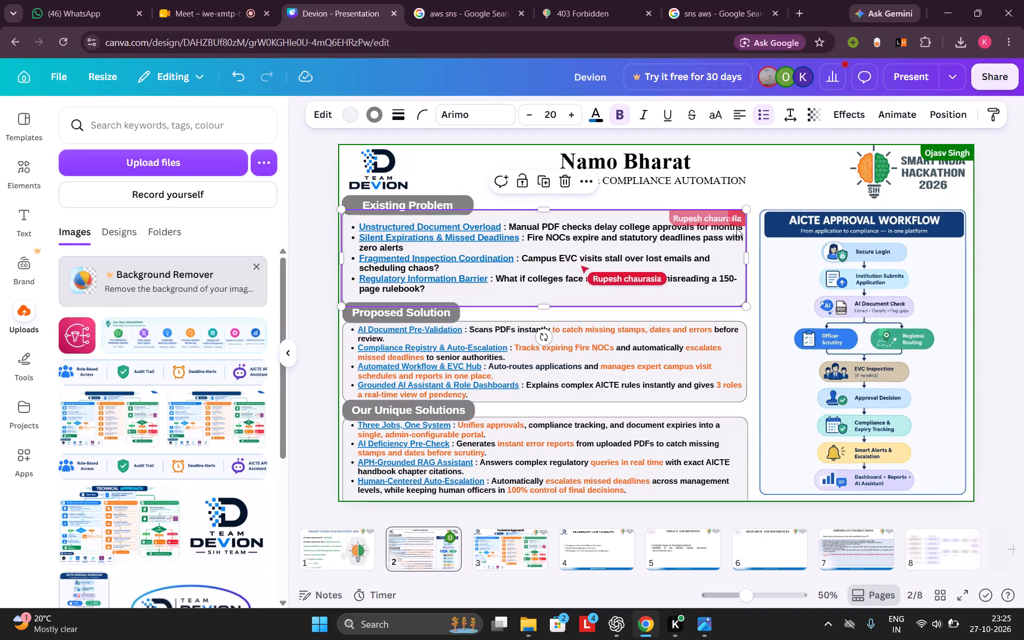
pyautogui.click(617, 229)
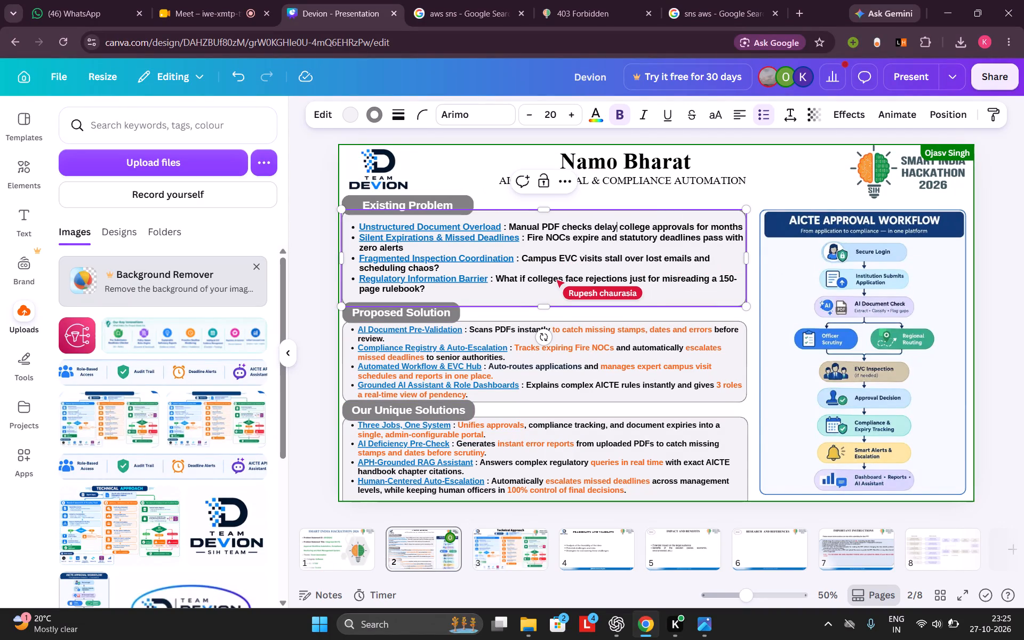
pyautogui.click(732, 228)
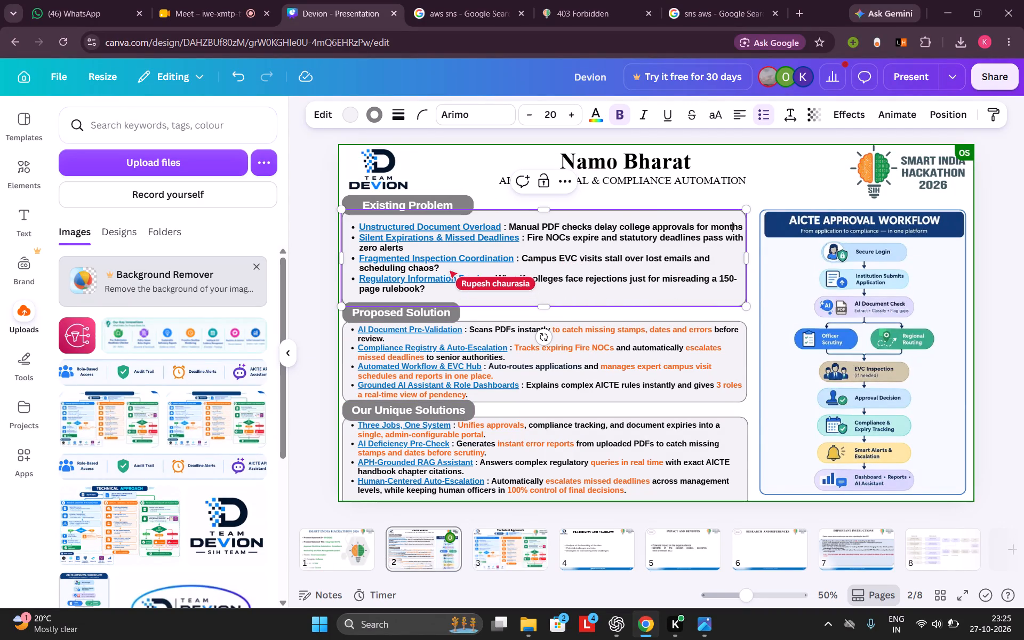
pyautogui.press('Right')
pyautogui.press('Right')
pyautogui.press('.')
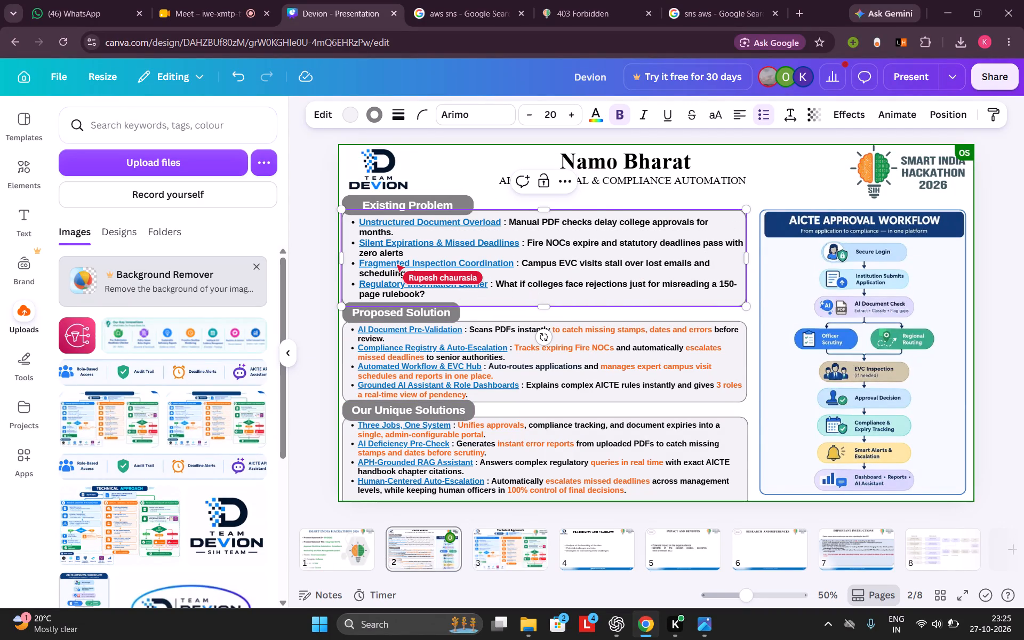
pyautogui.click(425, 253)
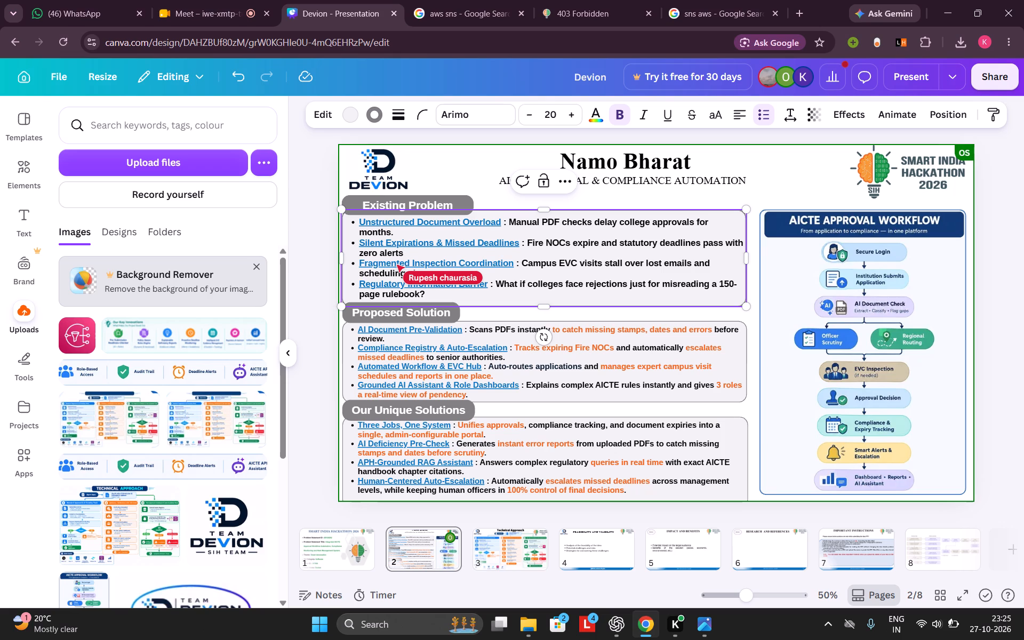
pyautogui.press('.')
pyautogui.click(438, 274)
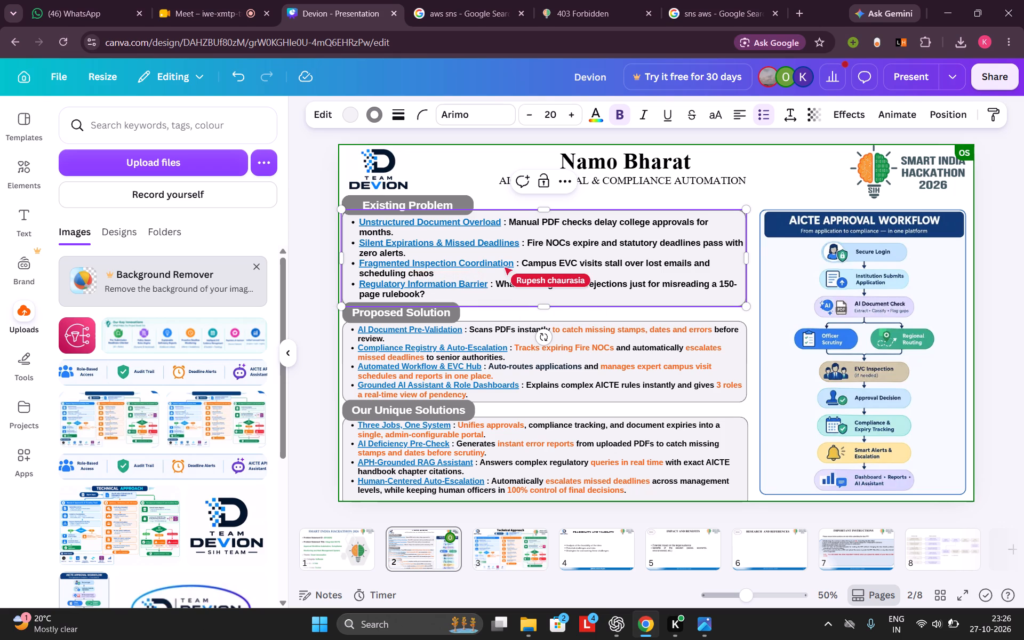
pyautogui.press('.')
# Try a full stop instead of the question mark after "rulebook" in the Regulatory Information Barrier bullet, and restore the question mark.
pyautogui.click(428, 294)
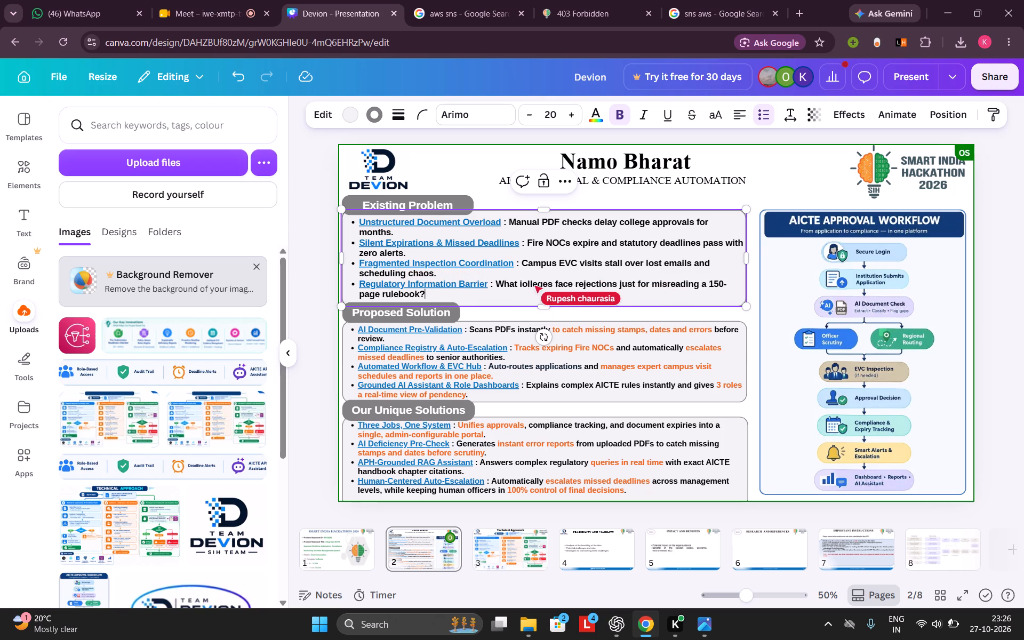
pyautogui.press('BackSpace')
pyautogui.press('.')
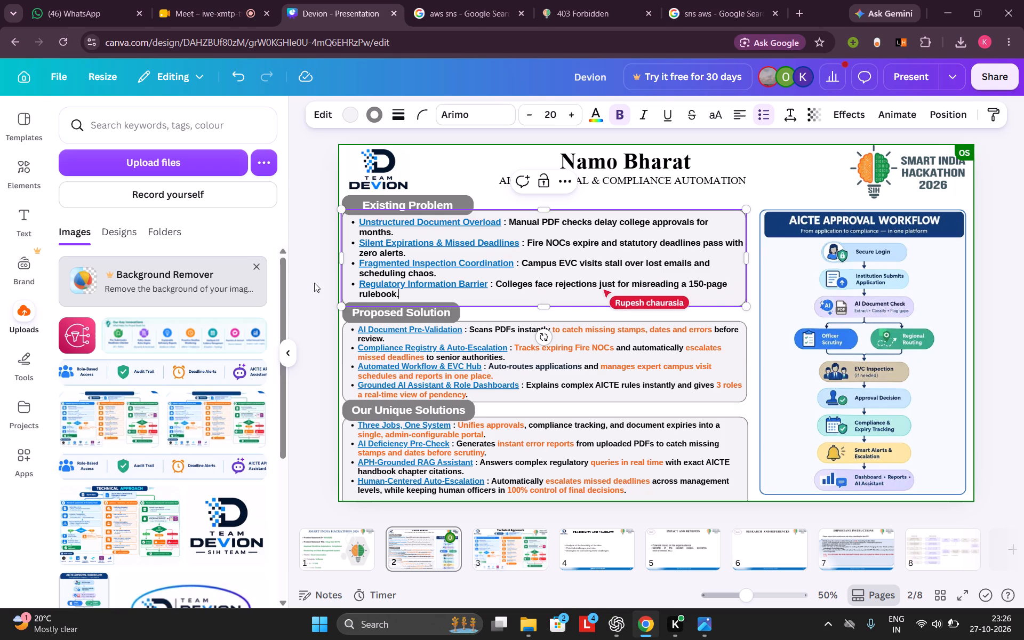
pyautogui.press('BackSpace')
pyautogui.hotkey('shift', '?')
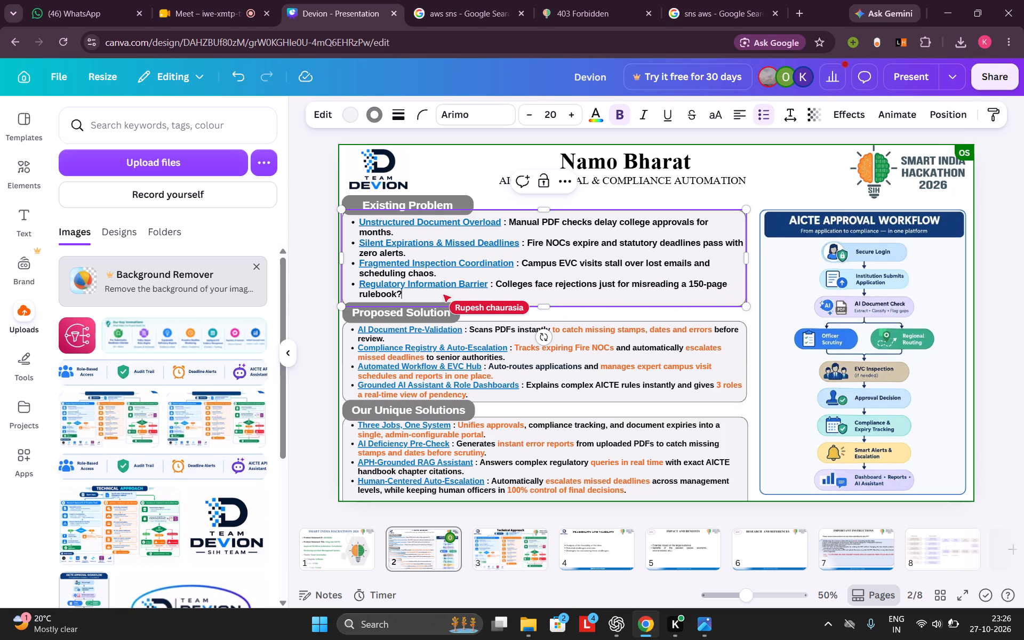
# Replace the question mark after "rulebook" in the Regulatory Information Barrier bullet with a full stop and deselect the text box.
pyautogui.click(443, 275)
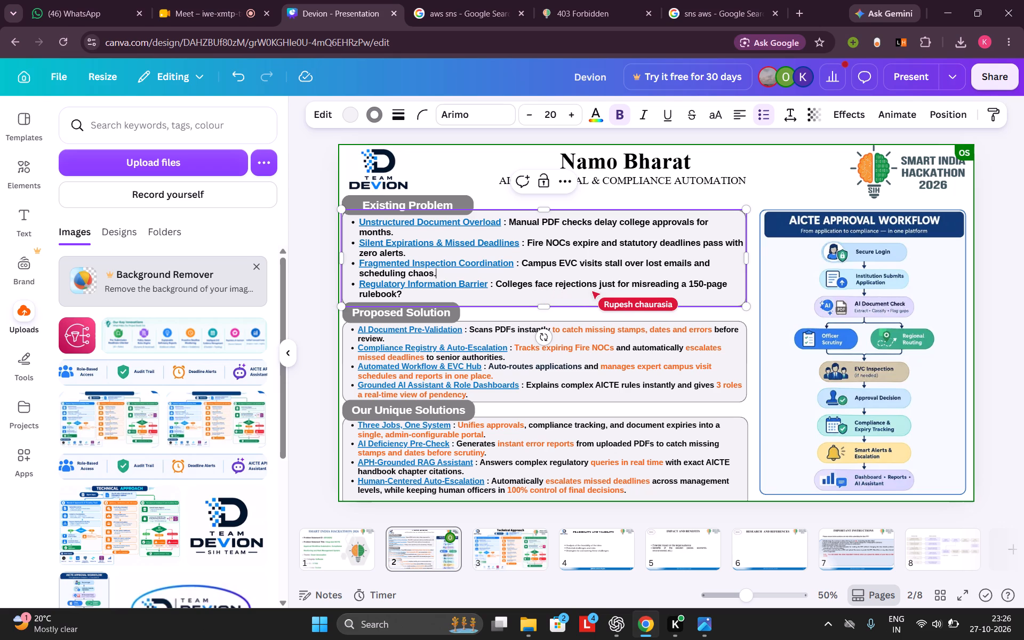
pyautogui.click(425, 293)
pyautogui.press('BackSpace')
pyautogui.press('.')
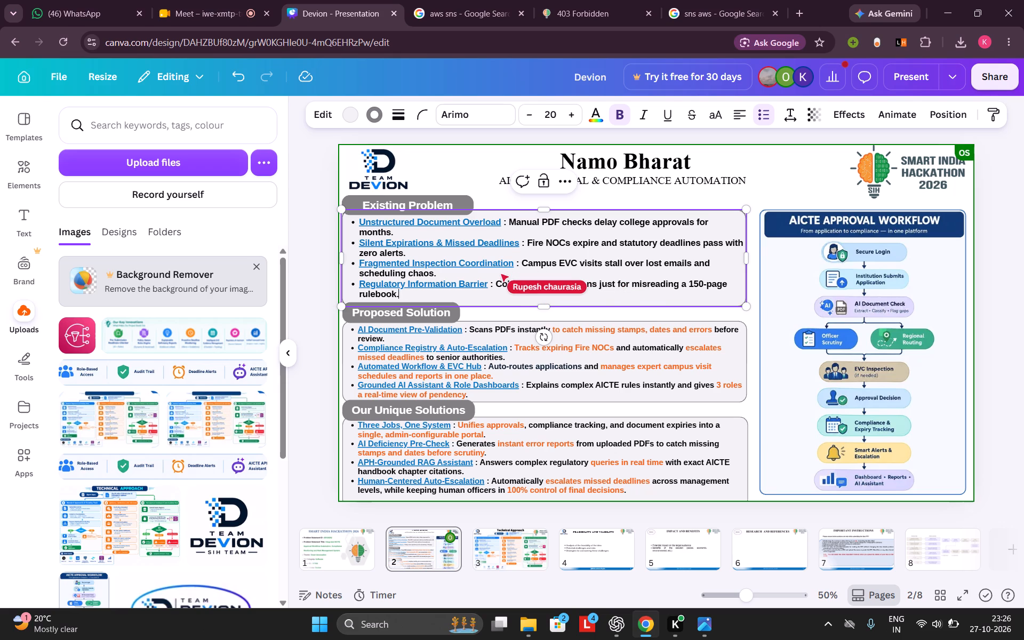
pyautogui.click(324, 270)
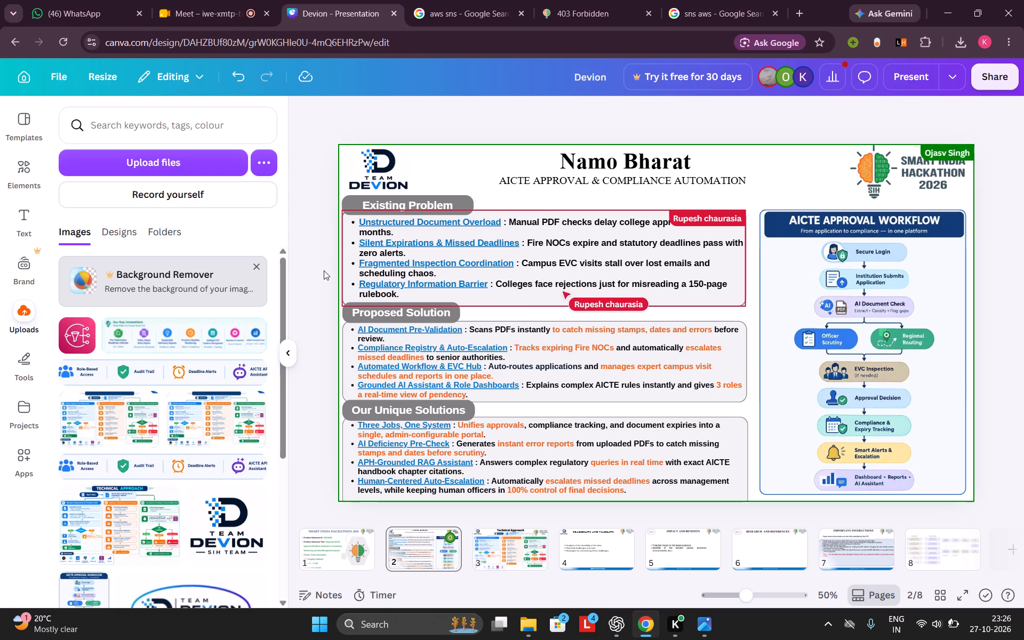
pyautogui.click(316, 305)
pyautogui.click(324, 338)
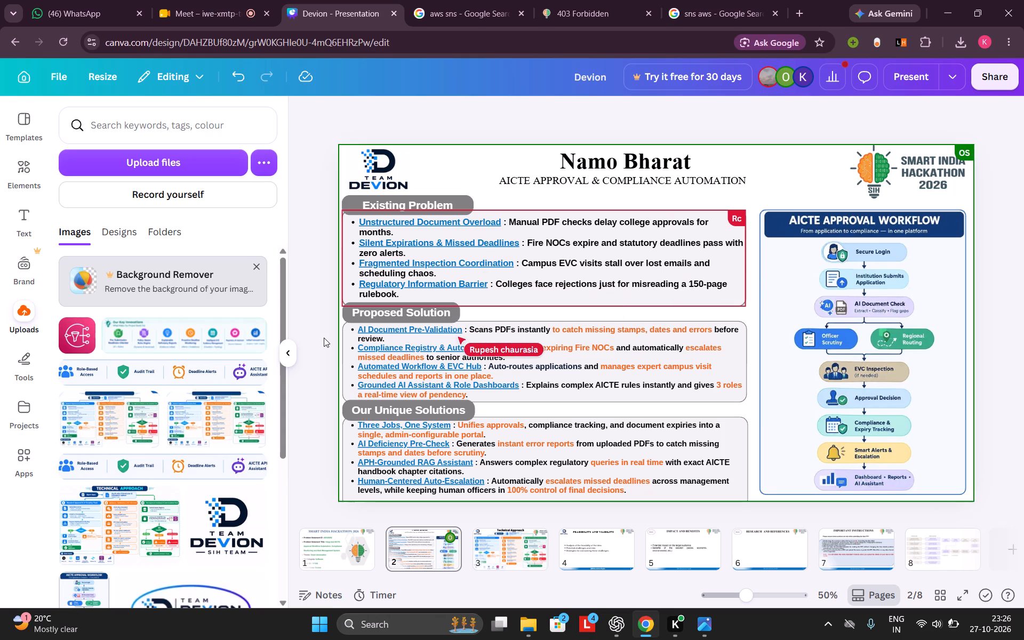
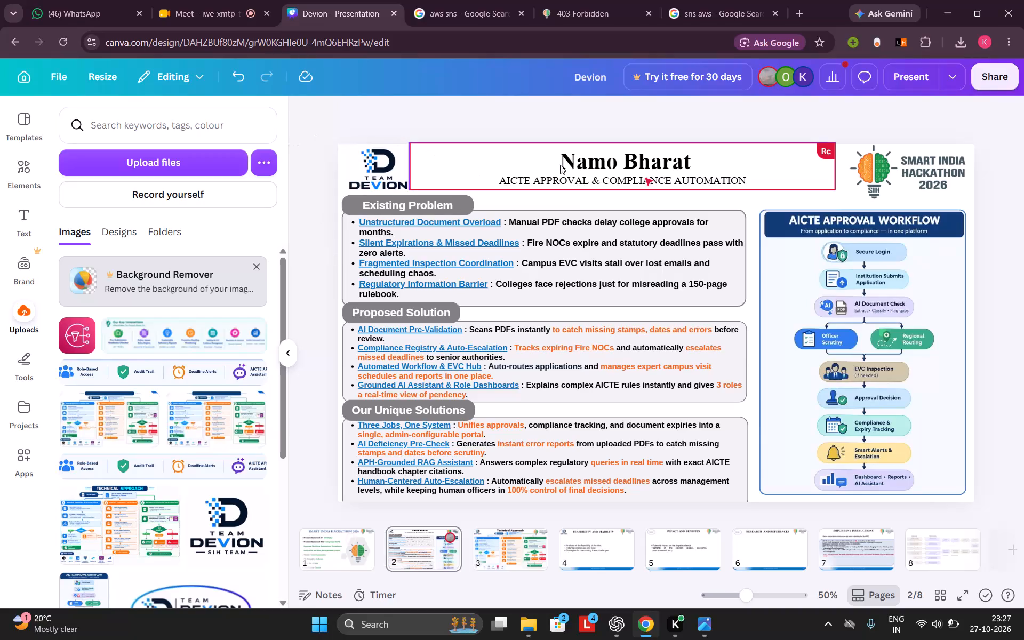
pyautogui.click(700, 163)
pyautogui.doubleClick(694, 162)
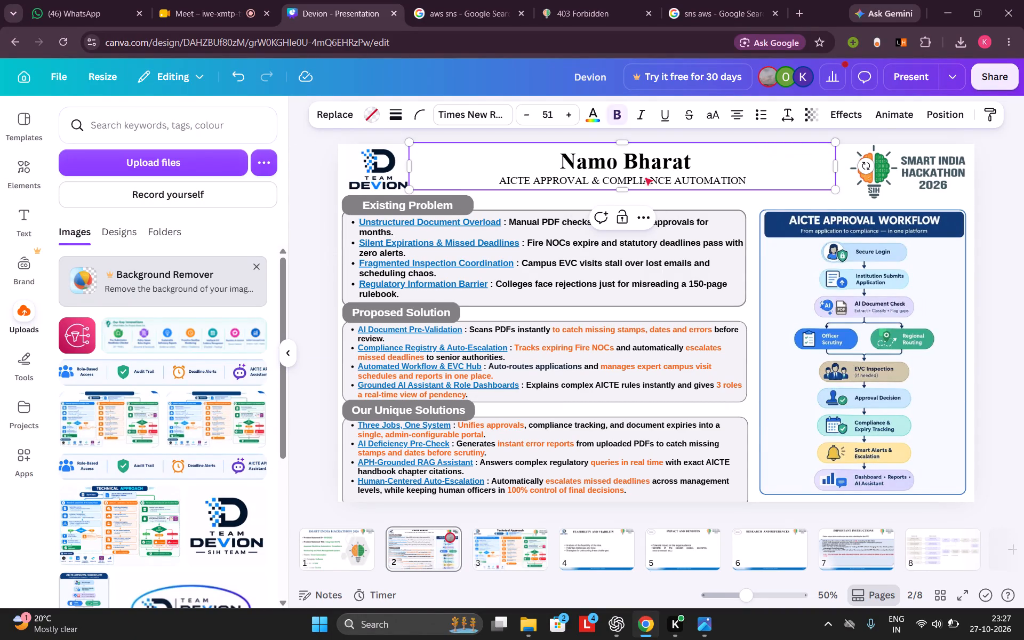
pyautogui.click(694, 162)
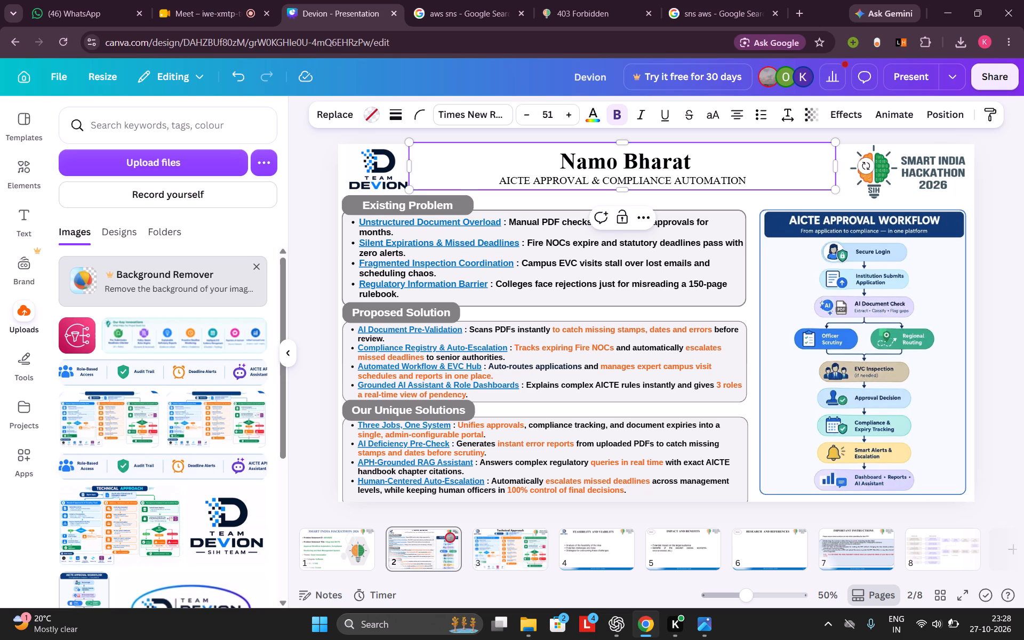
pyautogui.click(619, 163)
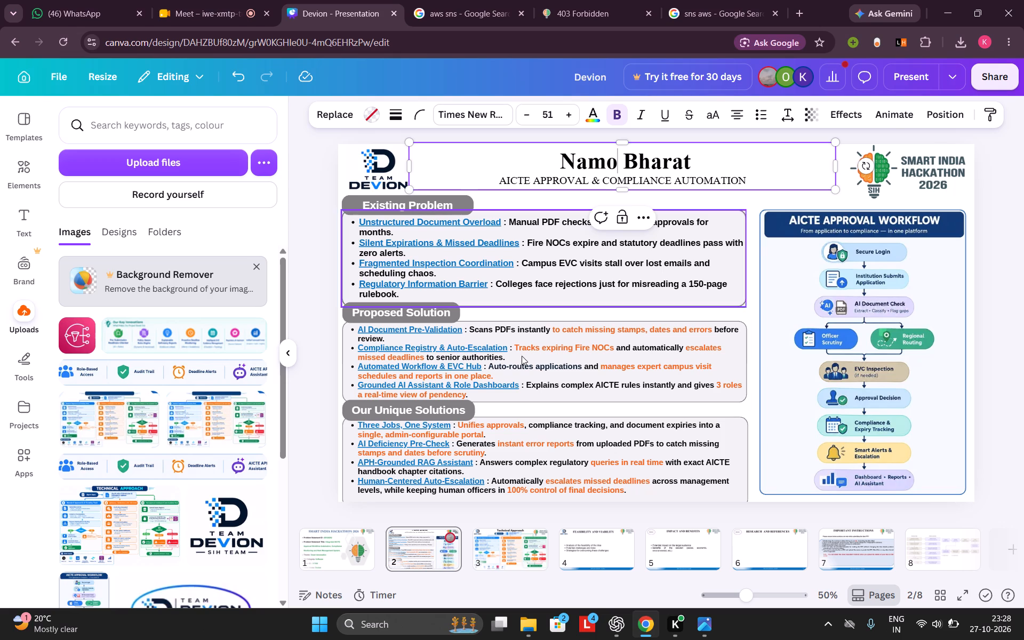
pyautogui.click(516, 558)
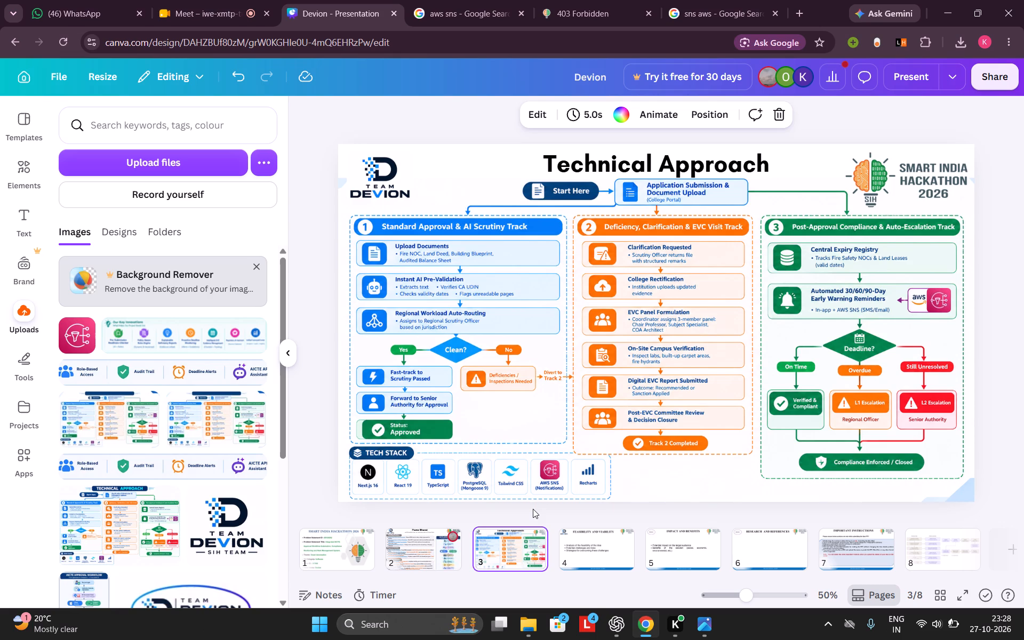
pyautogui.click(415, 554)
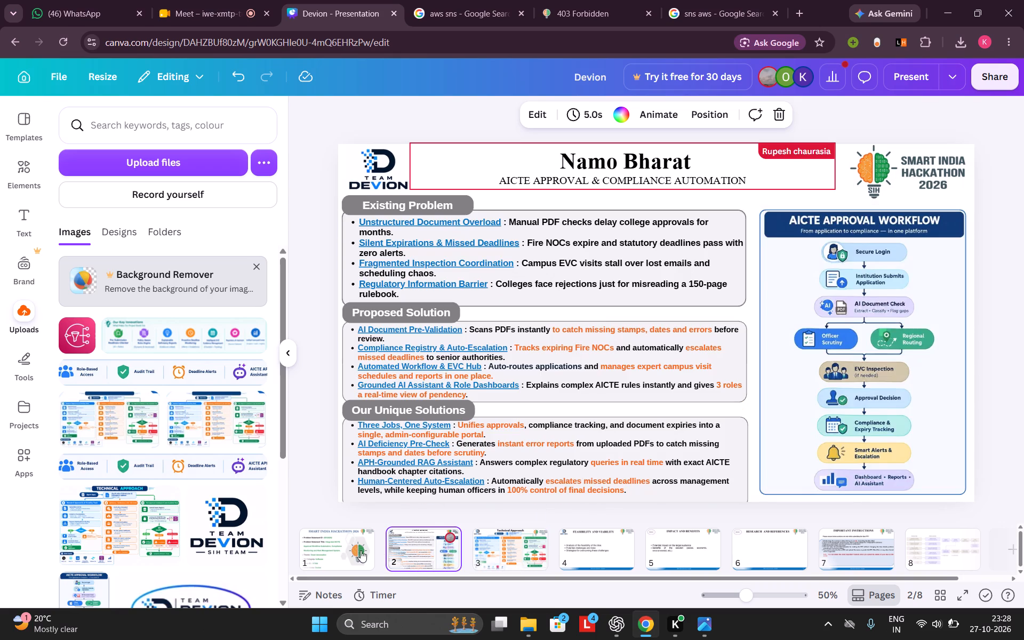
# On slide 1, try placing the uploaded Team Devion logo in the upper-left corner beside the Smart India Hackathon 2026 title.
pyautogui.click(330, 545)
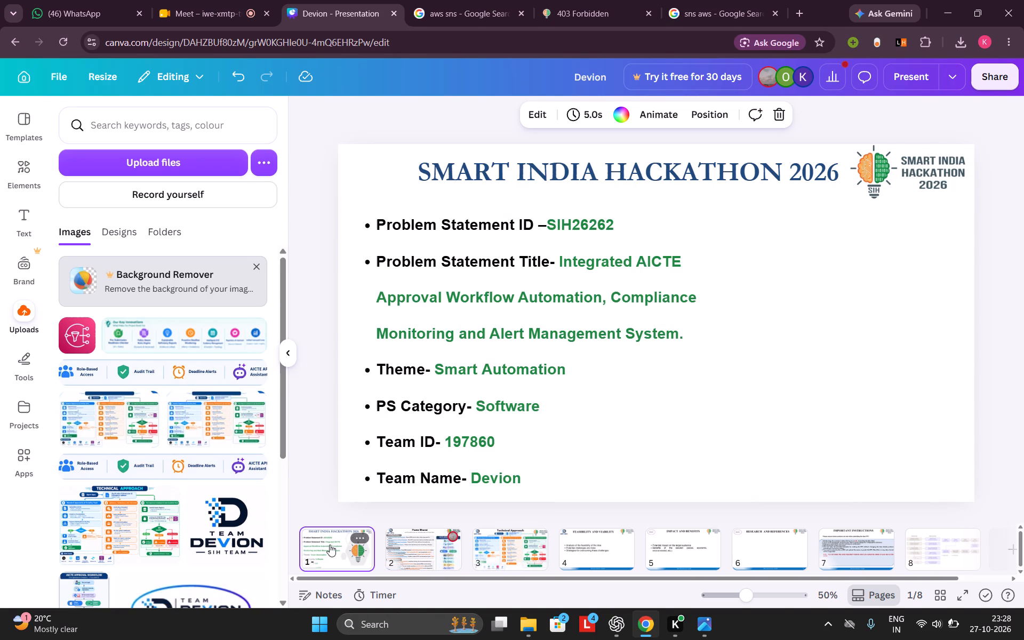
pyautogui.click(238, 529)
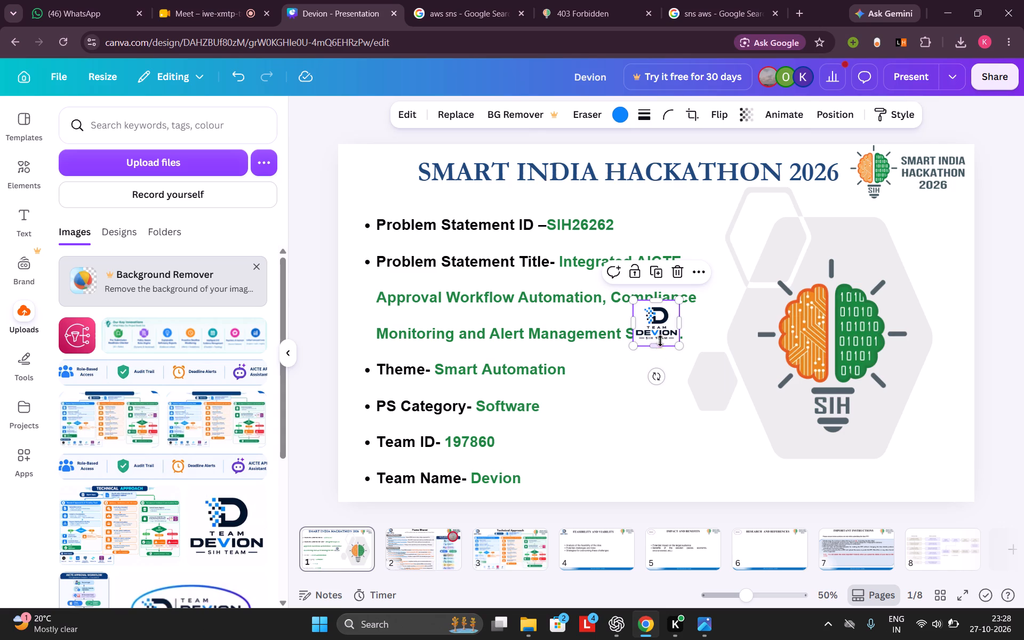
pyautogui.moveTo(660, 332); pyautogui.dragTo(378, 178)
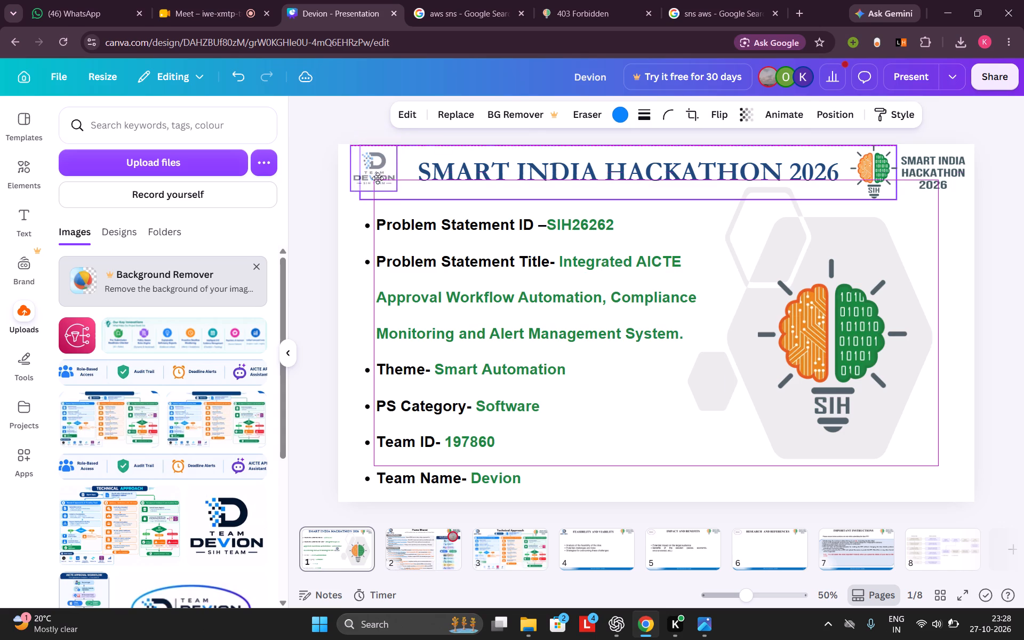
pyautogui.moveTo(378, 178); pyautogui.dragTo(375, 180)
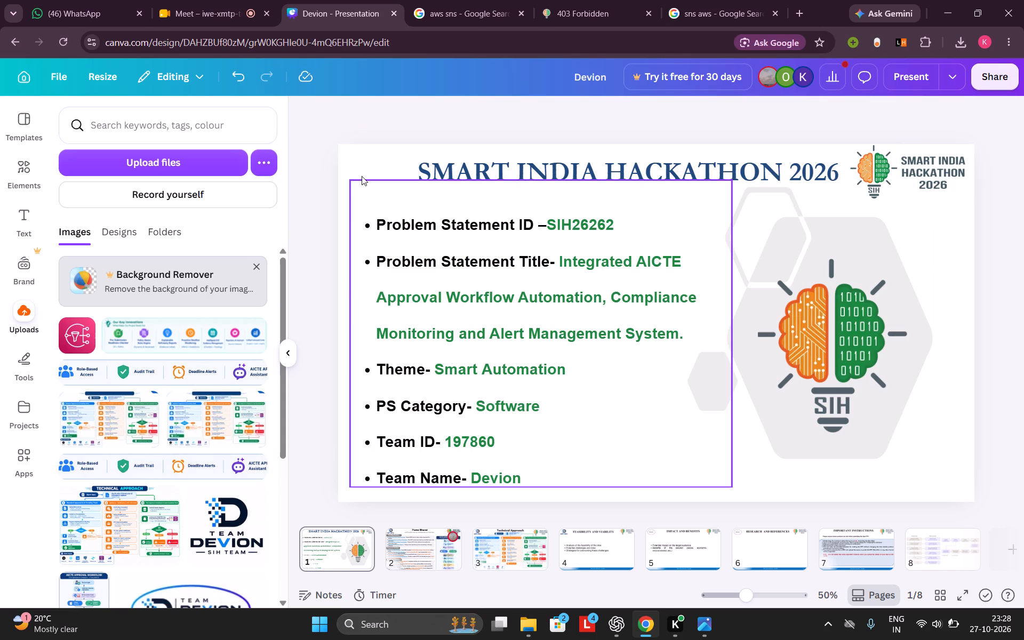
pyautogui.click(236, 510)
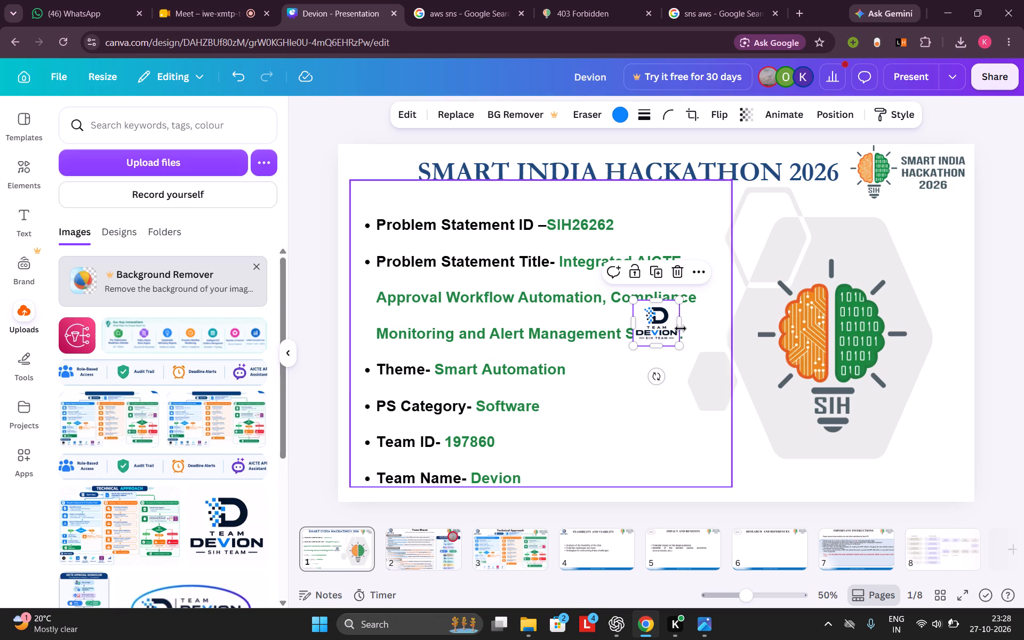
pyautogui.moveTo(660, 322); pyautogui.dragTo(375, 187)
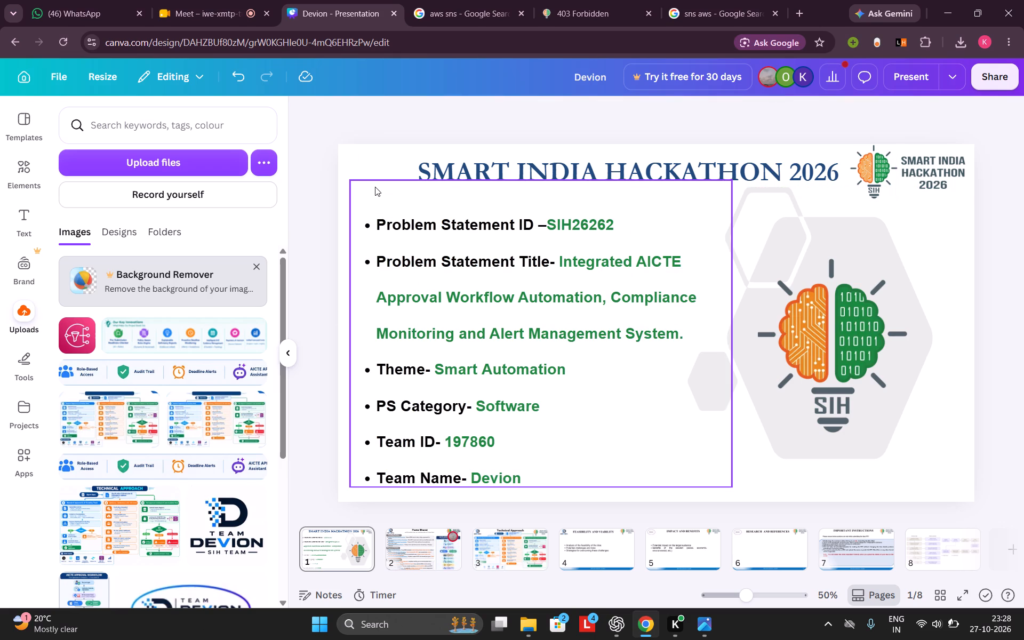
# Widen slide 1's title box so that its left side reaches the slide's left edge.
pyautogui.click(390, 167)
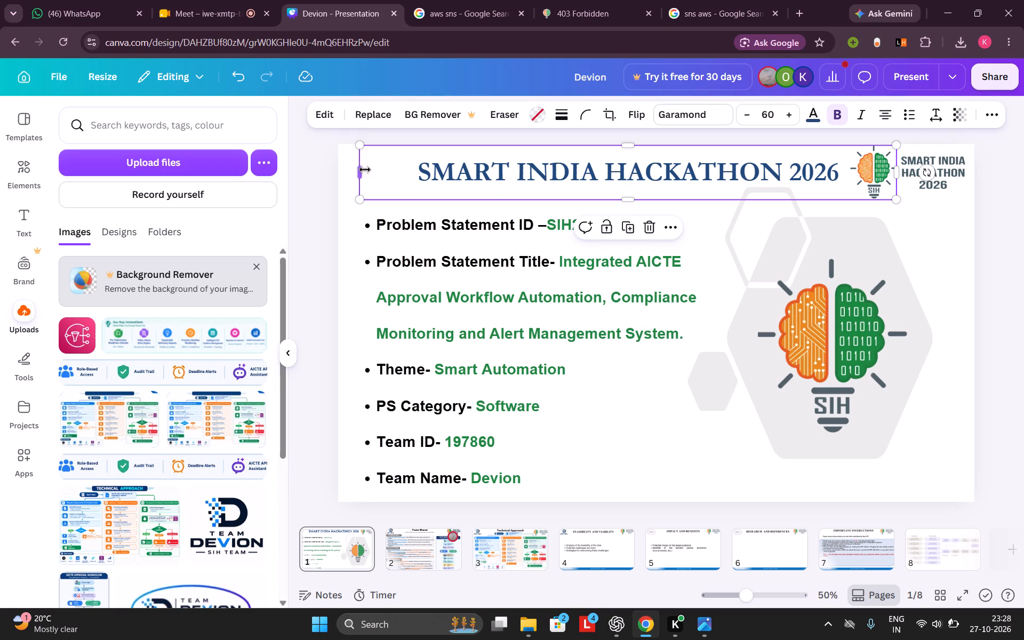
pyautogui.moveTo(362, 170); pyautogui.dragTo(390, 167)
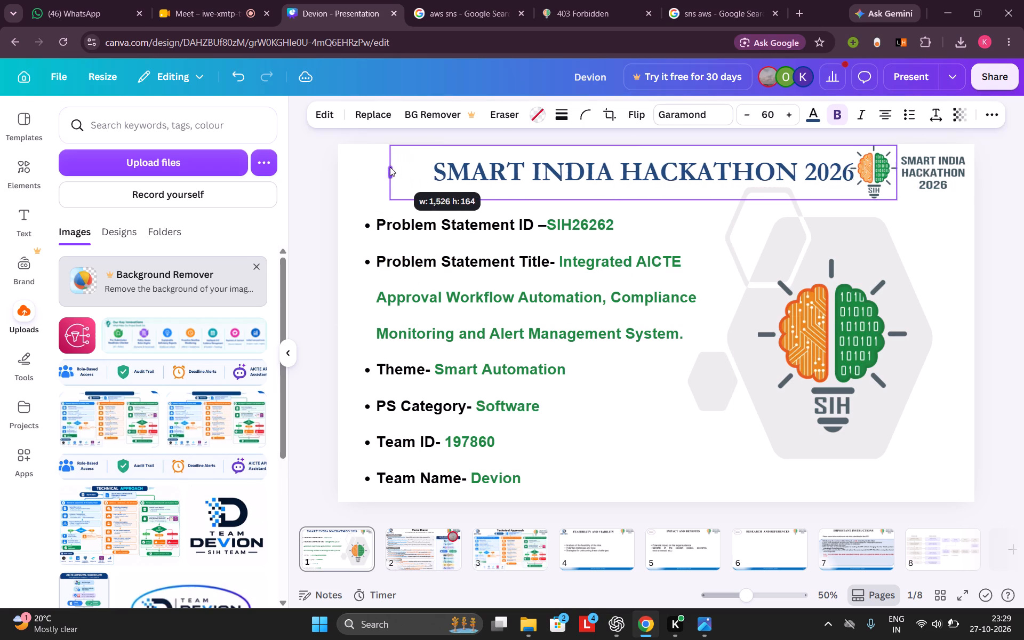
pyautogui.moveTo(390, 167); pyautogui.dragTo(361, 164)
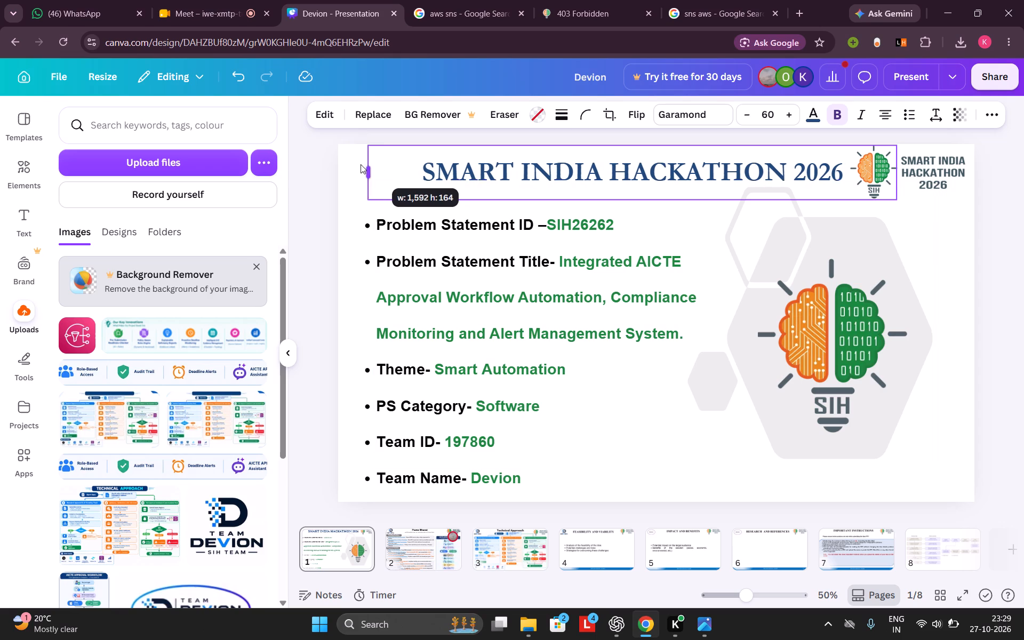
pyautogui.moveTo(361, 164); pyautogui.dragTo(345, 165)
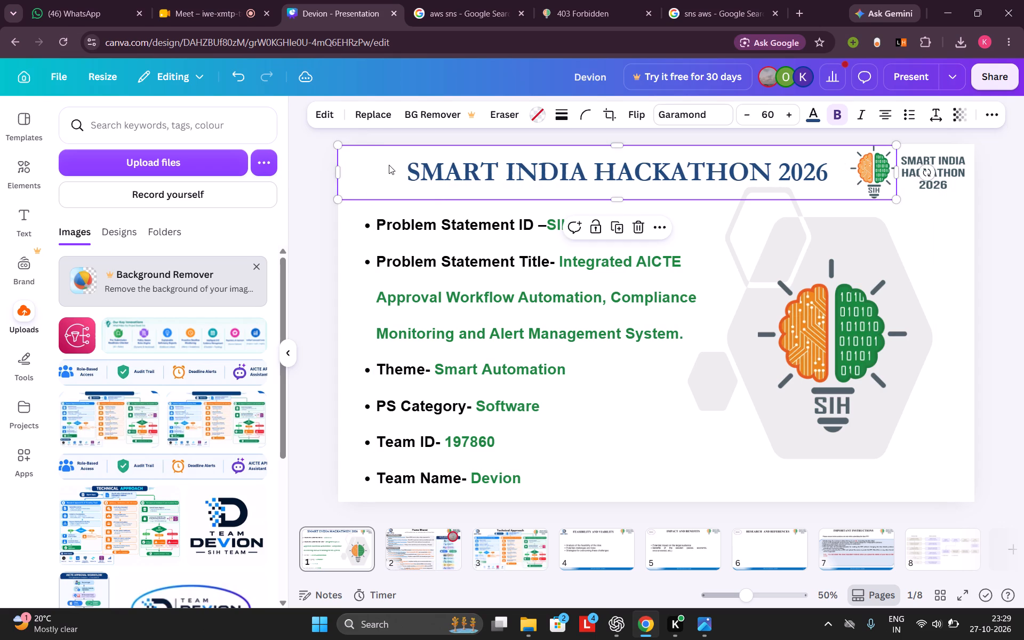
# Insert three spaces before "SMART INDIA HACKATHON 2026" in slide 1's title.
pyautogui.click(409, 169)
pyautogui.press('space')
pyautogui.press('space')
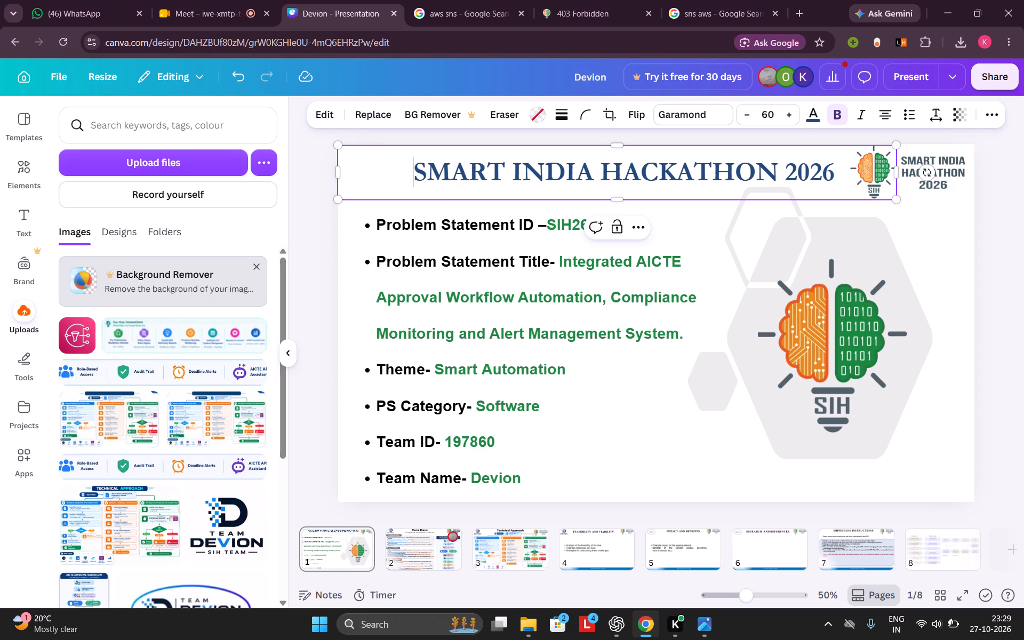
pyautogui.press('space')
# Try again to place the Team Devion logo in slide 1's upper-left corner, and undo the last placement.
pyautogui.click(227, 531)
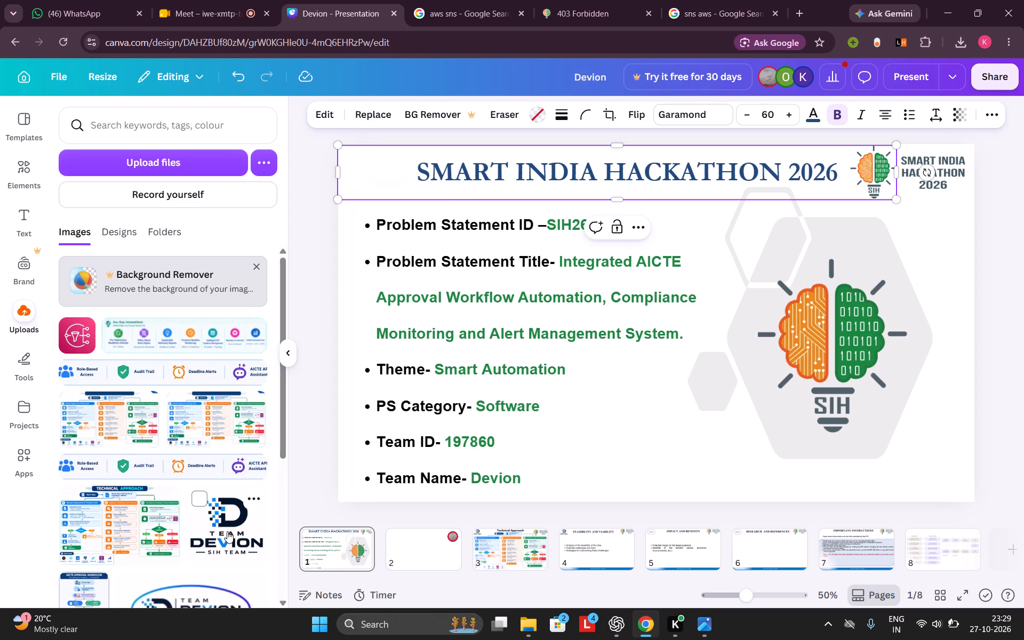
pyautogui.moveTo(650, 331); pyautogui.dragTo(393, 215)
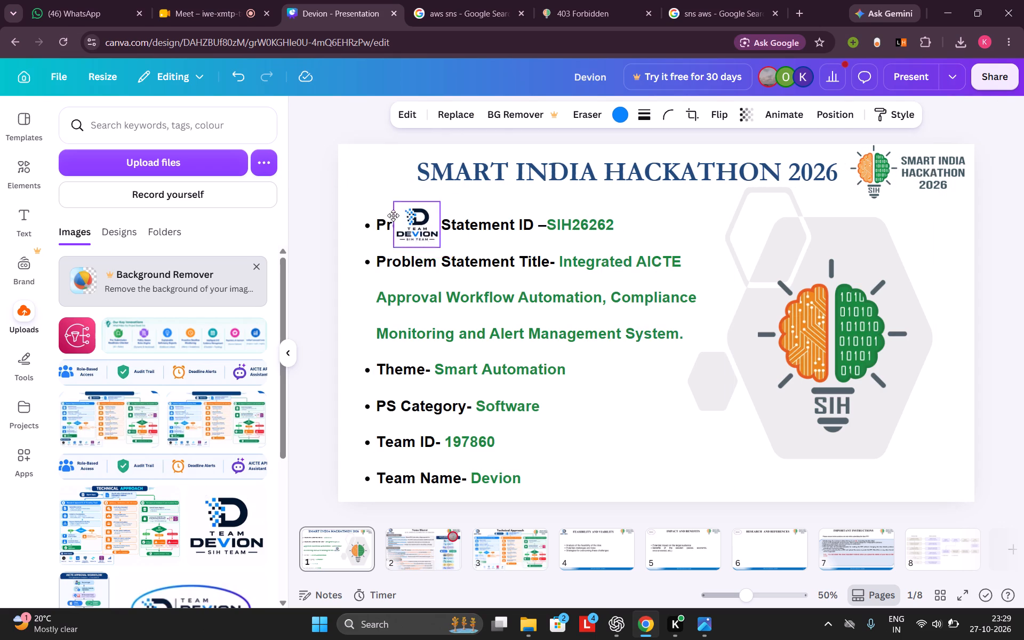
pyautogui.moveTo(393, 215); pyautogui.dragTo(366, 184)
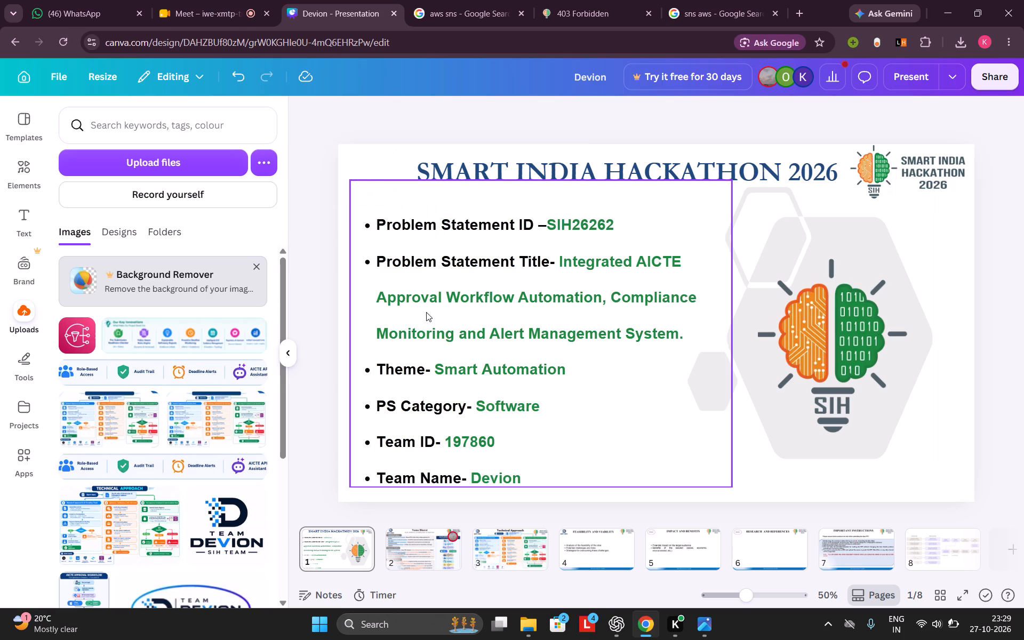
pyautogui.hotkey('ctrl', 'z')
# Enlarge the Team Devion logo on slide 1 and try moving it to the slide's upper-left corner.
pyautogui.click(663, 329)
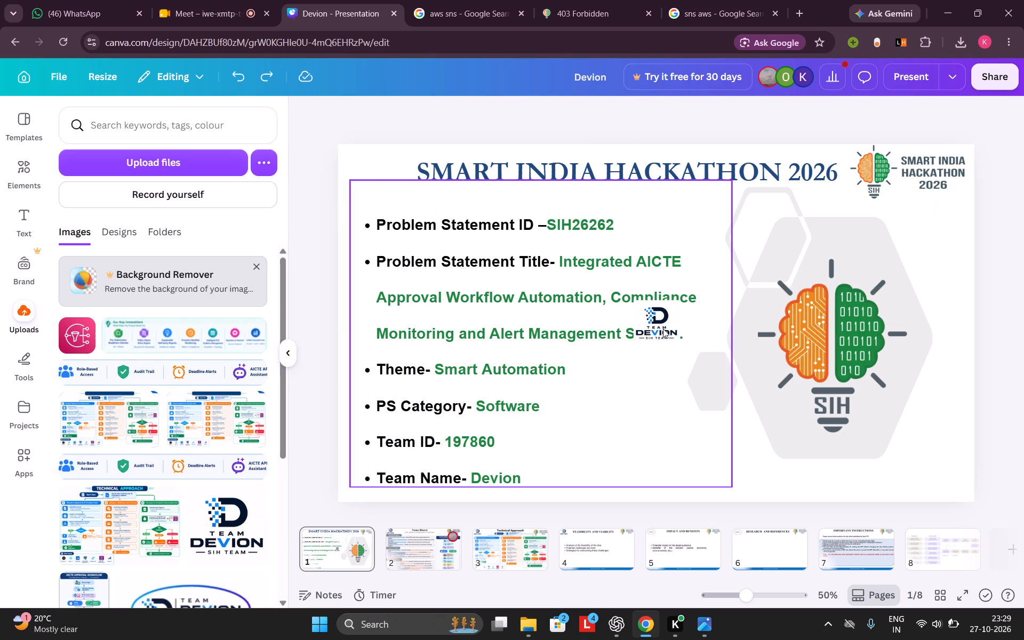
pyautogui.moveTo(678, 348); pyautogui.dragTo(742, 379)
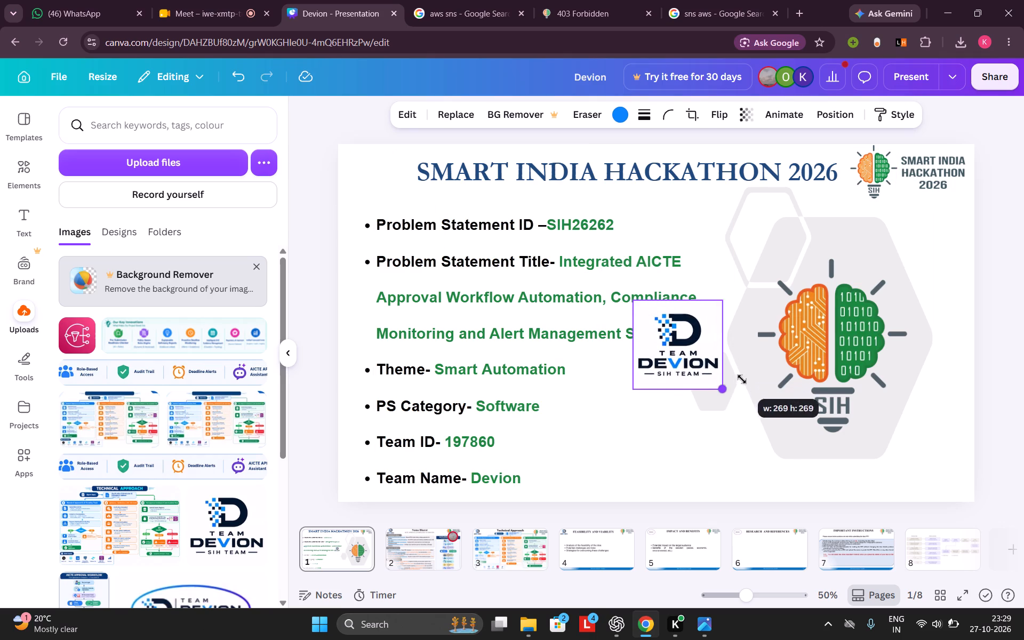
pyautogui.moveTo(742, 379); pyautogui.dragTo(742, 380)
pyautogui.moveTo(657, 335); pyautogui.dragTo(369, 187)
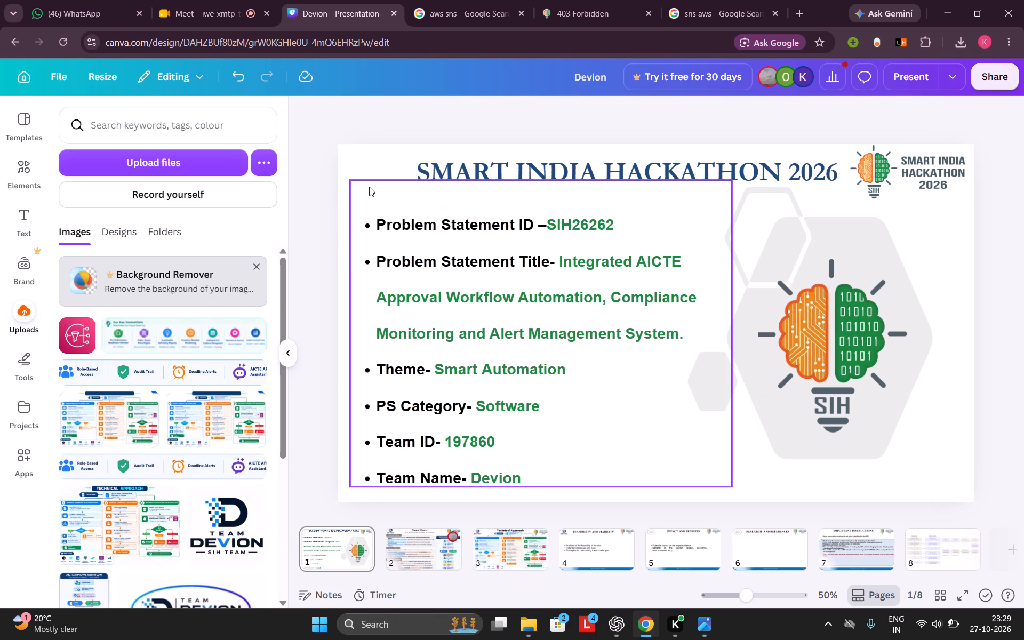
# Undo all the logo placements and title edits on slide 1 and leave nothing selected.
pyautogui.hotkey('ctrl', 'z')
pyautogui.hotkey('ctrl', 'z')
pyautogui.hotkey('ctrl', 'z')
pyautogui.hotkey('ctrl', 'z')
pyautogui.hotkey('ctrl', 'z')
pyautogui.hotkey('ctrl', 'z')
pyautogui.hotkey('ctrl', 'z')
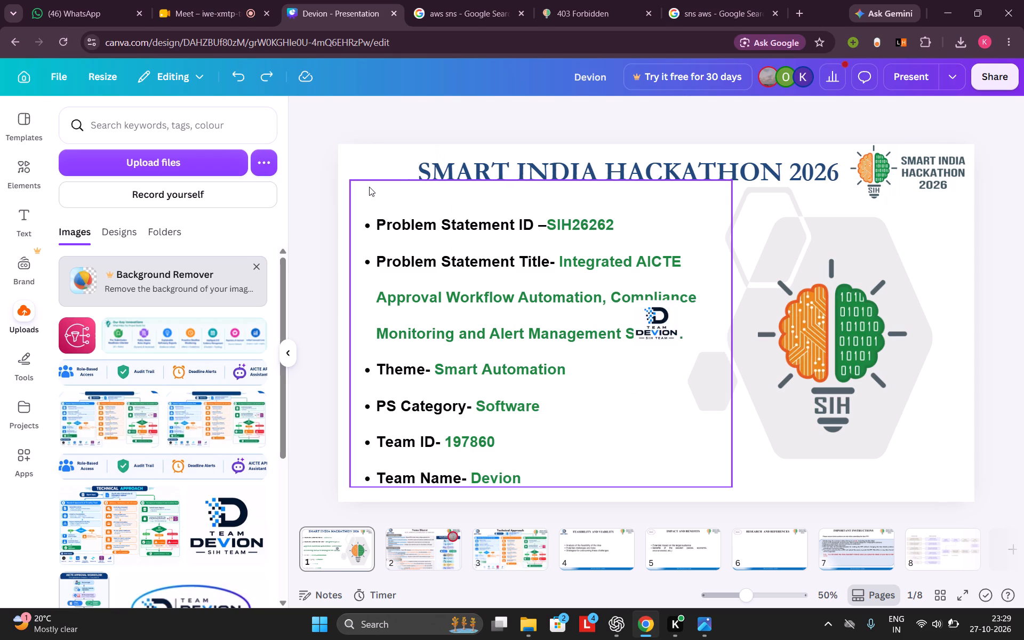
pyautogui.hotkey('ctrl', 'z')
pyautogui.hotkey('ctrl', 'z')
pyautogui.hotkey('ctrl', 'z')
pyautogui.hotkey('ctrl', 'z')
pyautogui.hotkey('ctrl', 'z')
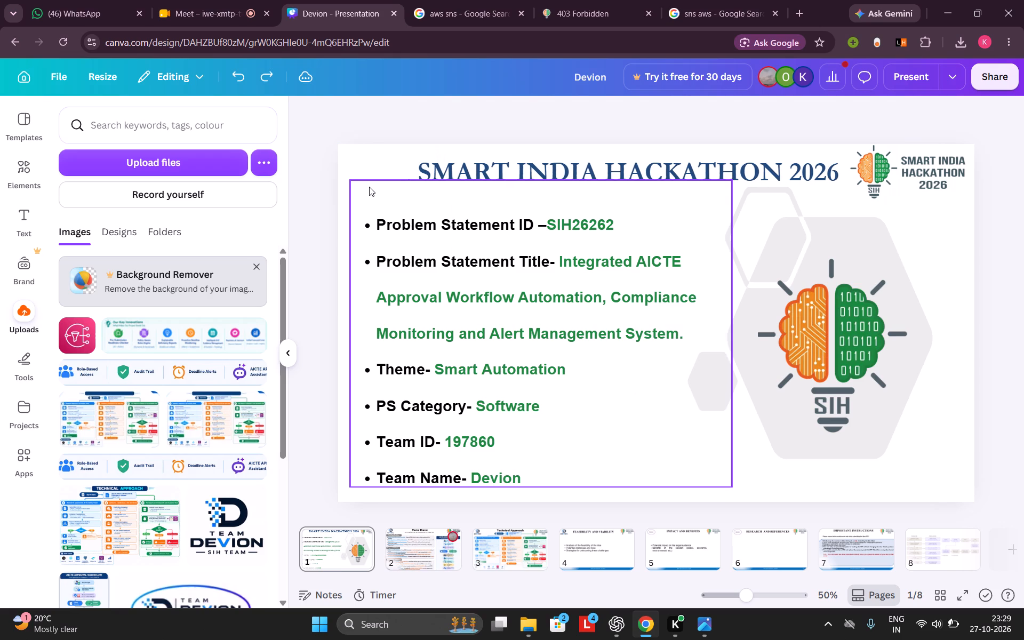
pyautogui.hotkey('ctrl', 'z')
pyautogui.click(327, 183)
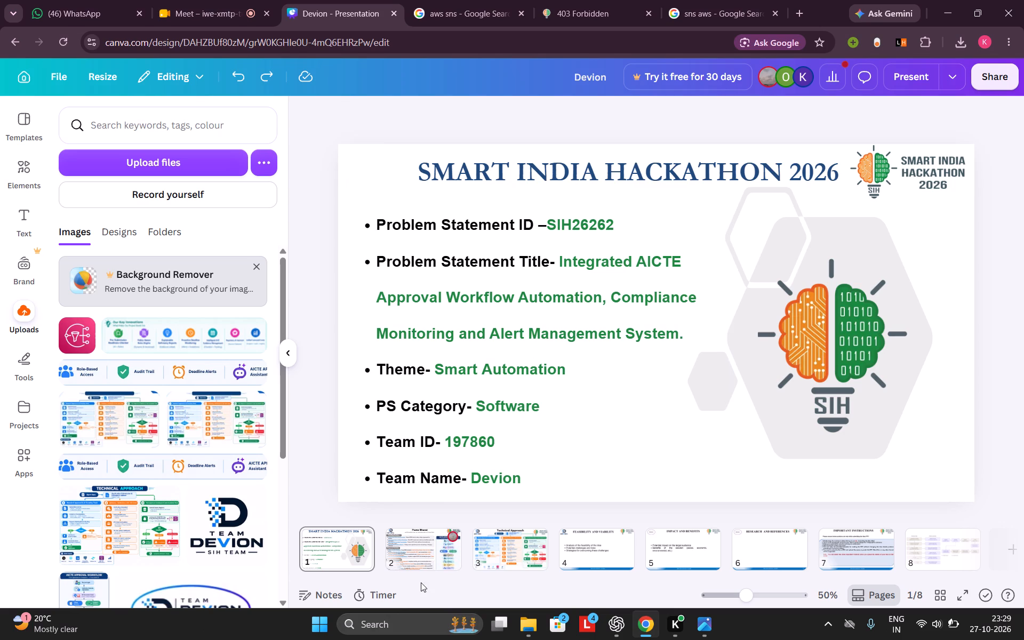
# Return to slide 2, the Namo Bharat page, with nothing selected.
pyautogui.click(427, 564)
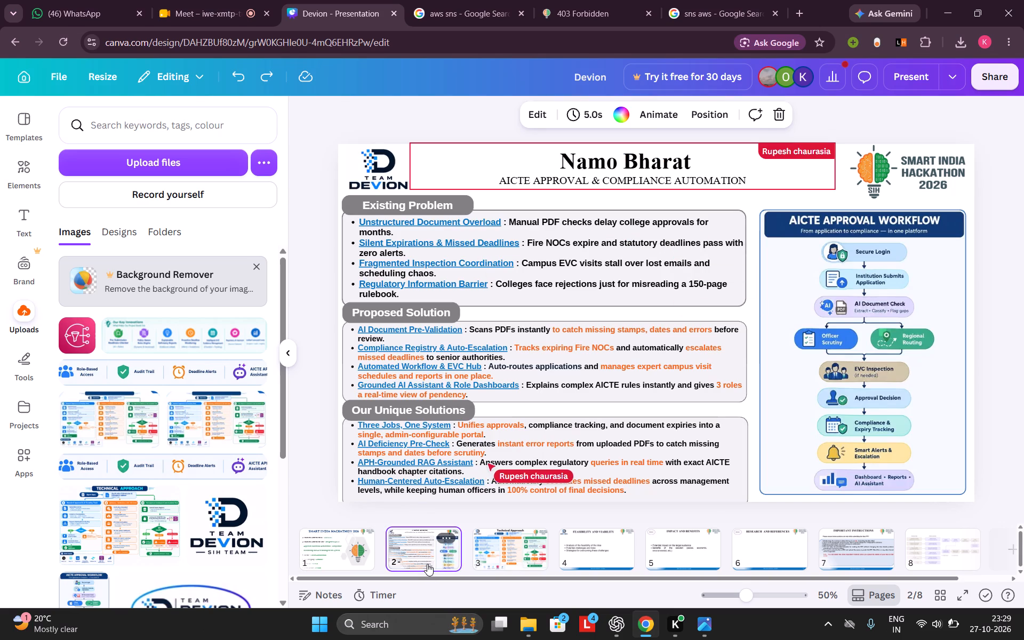
pyautogui.click(324, 407)
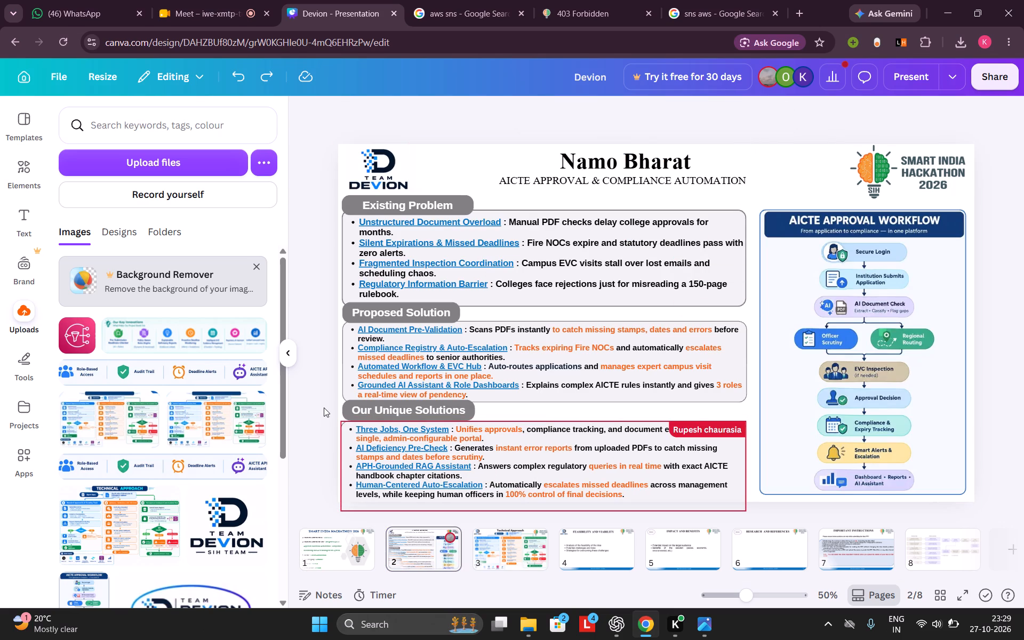
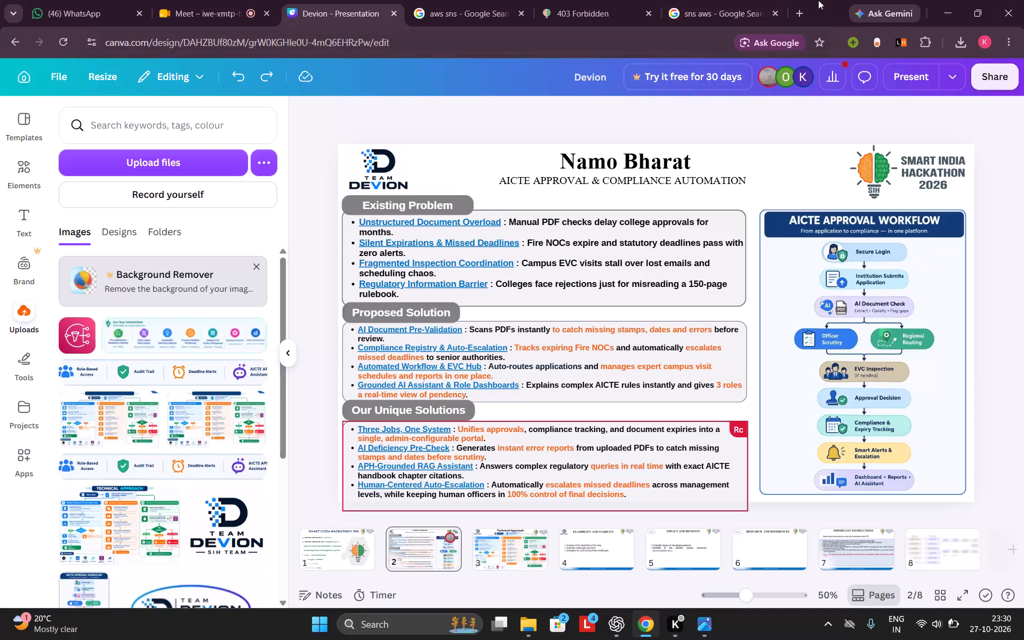
# Open the LeetCode profile in a new browser tab and open its most recent accepted submission, Contains Duplicate II.
pyautogui.click(804, 3)
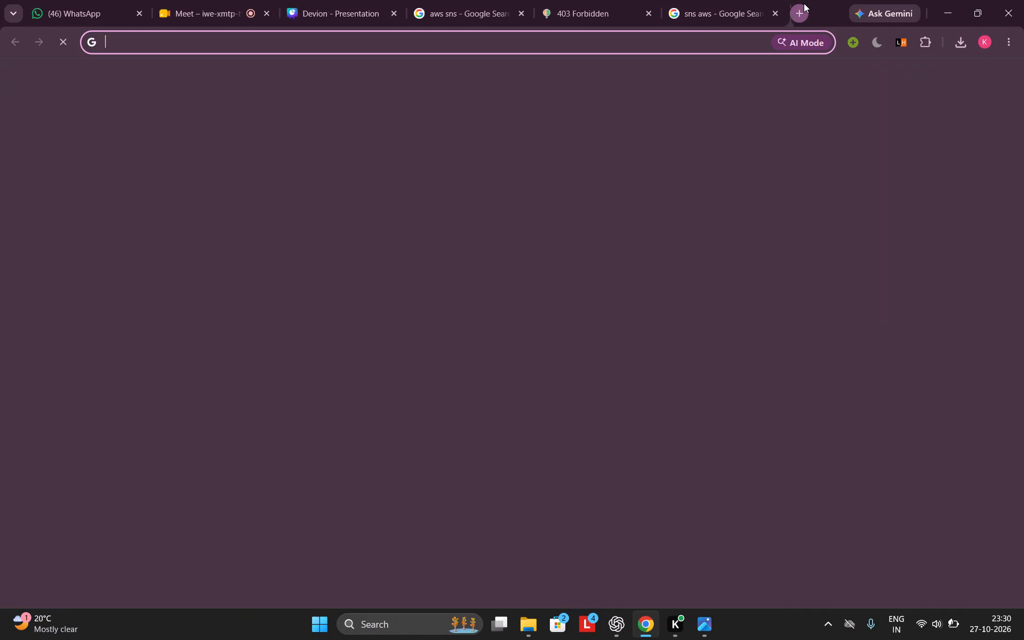
pyautogui.click(250, 381)
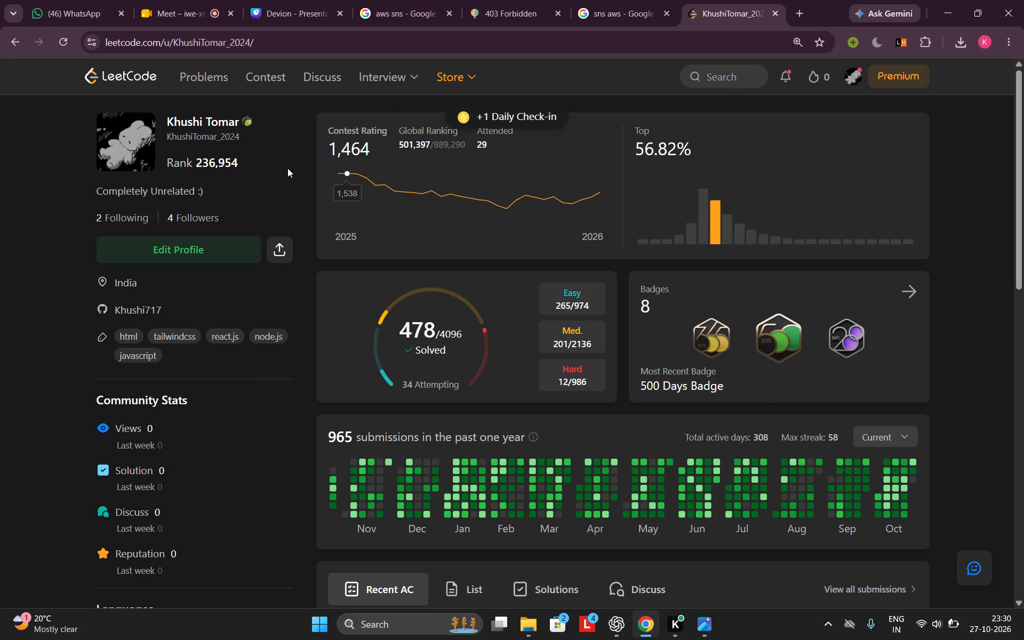
pyautogui.scroll(-6, 288, 190)
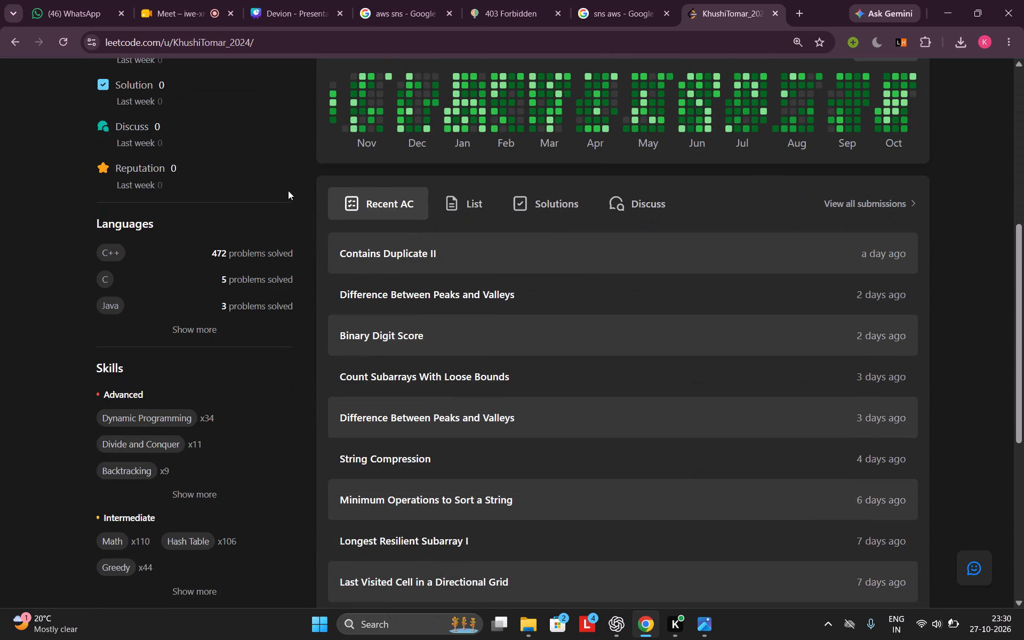
pyautogui.scroll(1, 288, 190)
pyautogui.click(352, 266)
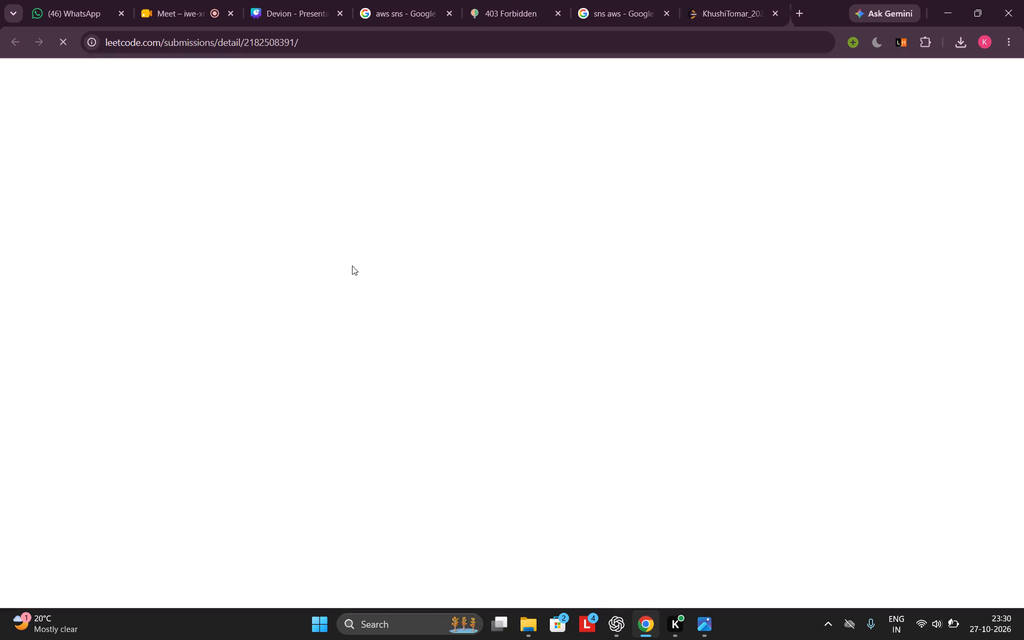
# Open the Contains Duplicate II problem page from the submission details and submit its existing C++ solution again.
pyautogui.scroll(-7, 545, 386)
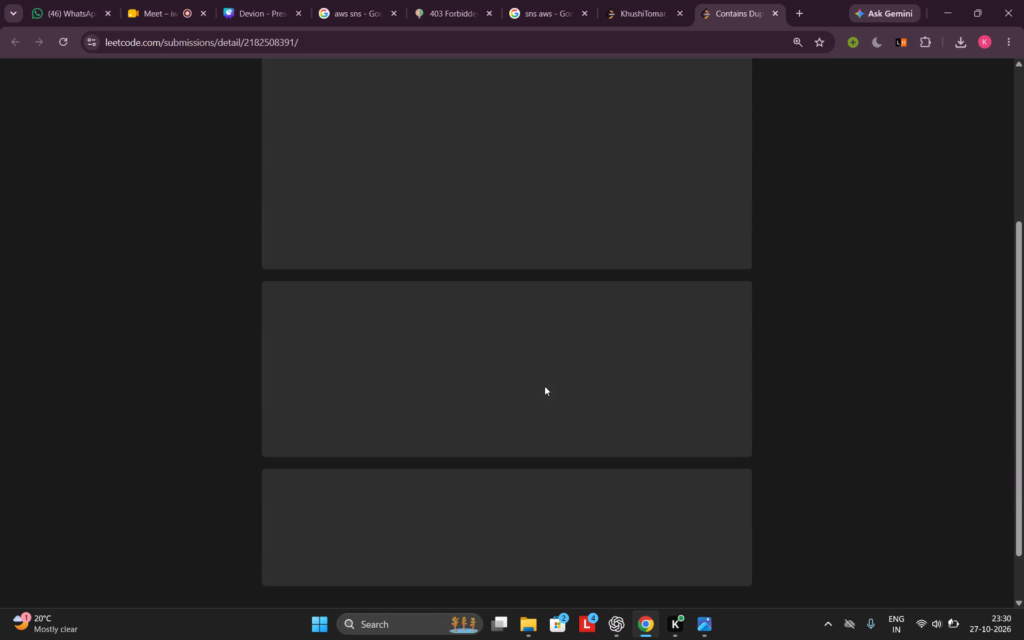
pyautogui.scroll(1, 545, 386)
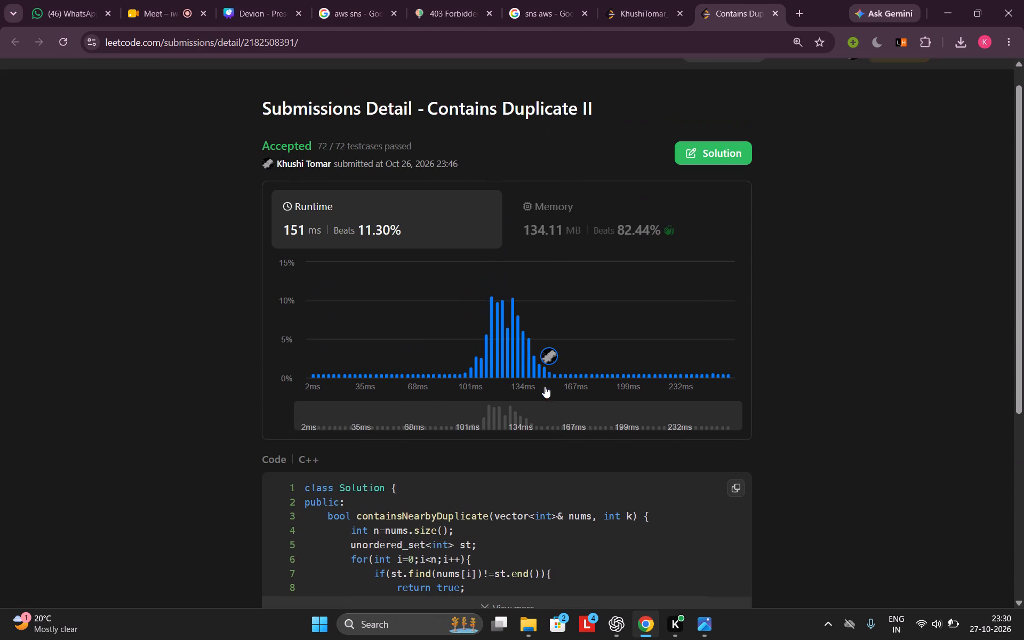
pyautogui.click(522, 132)
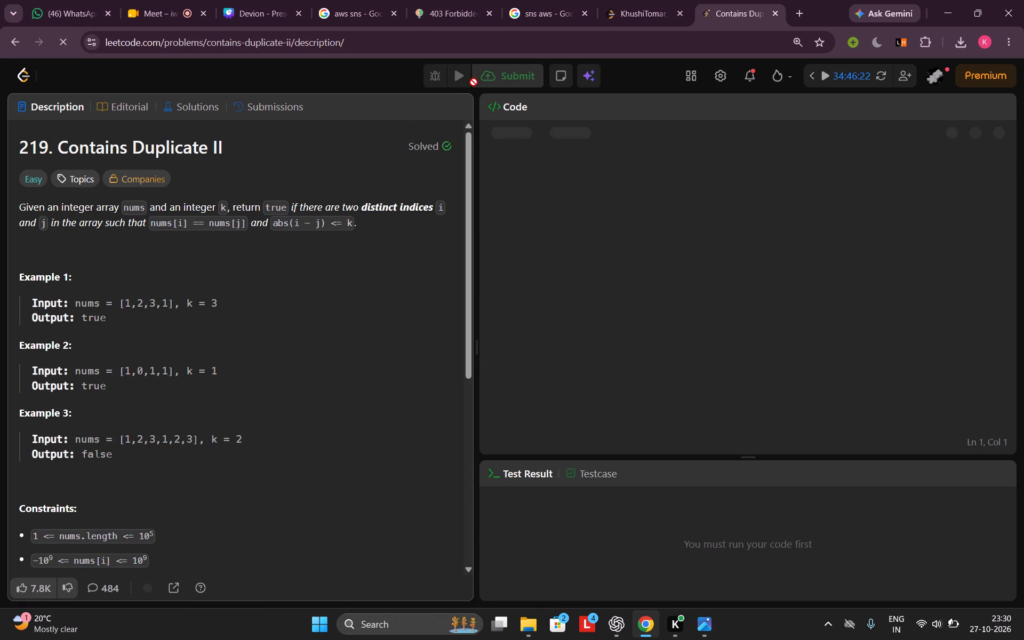
pyautogui.click(501, 78)
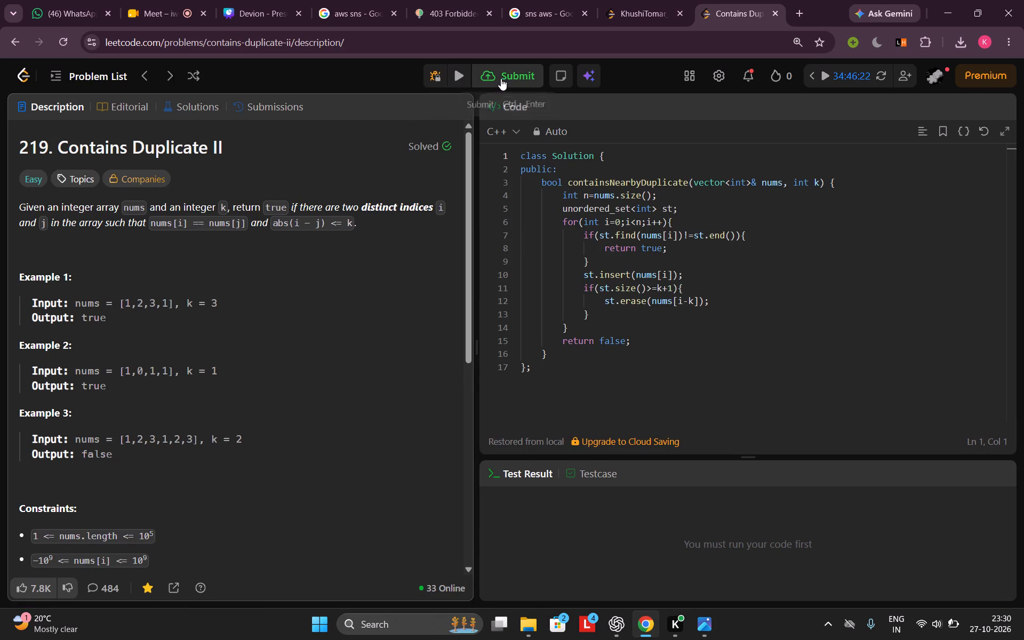
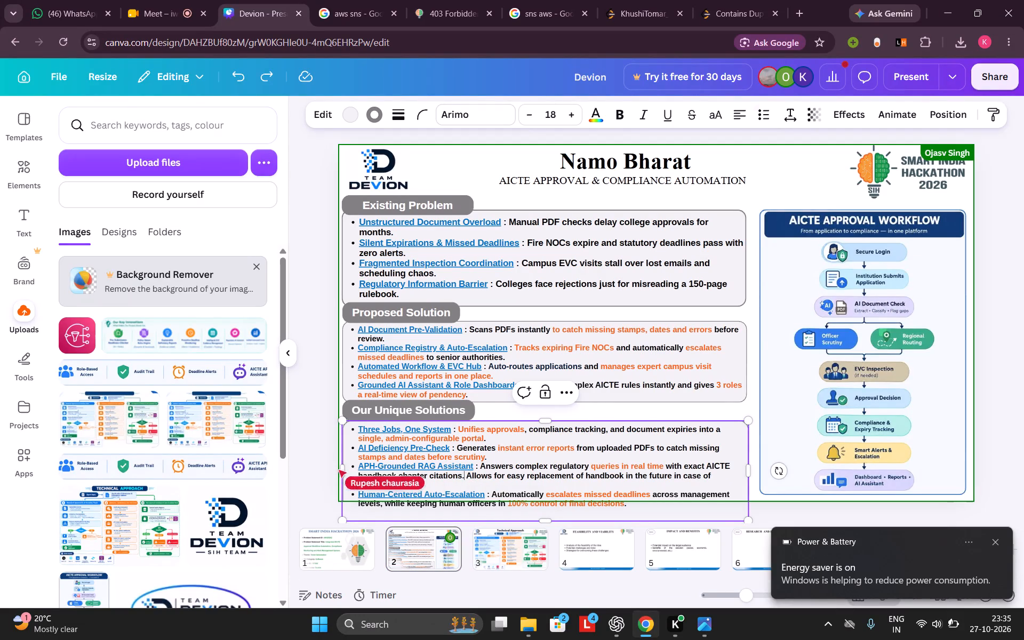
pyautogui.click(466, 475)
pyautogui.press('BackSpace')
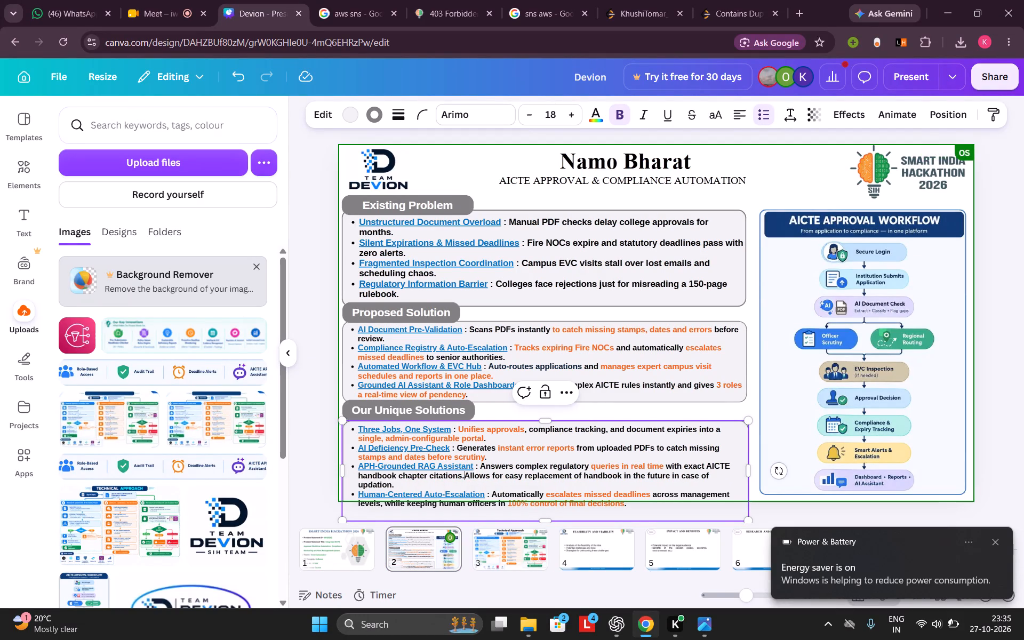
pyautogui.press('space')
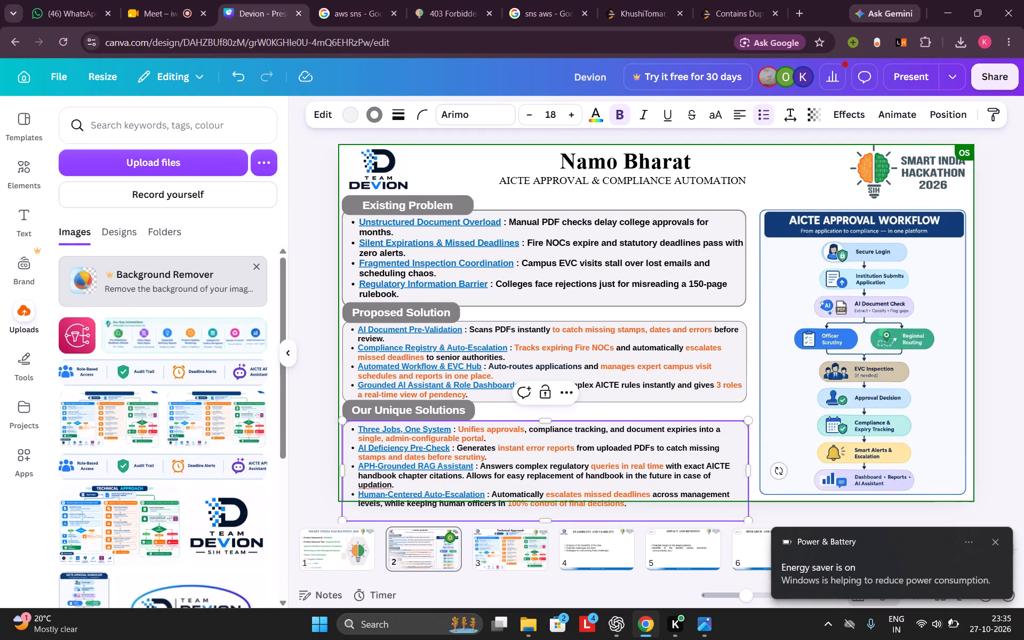
# Tighten slide 2's APH-Grounded RAG Assistant bullet by deleting the full stop after "updation" and the space between "citations." and "Allows".
pyautogui.click(415, 486)
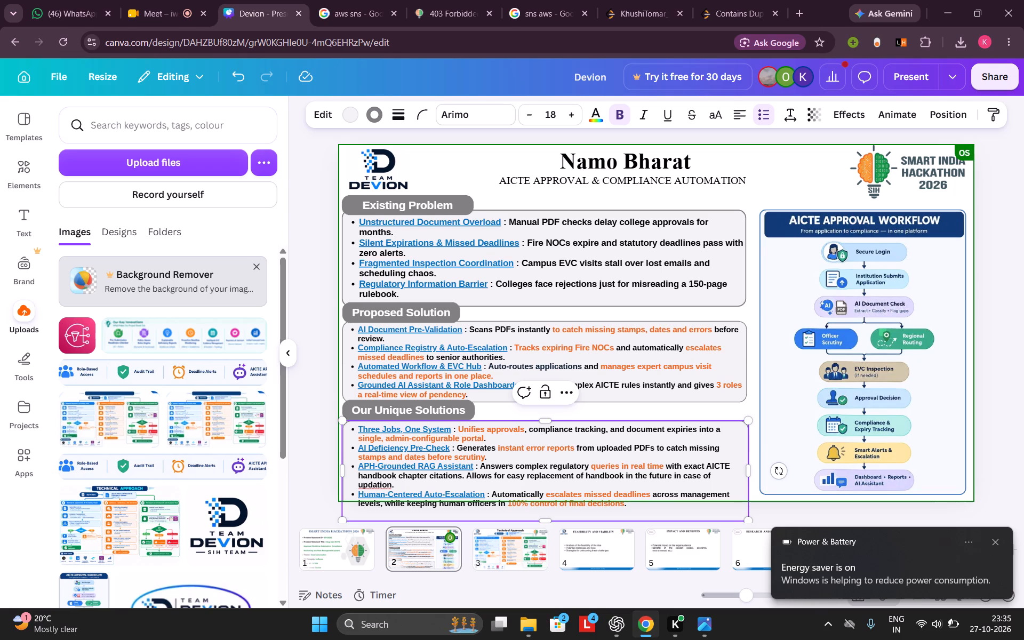
pyautogui.press('BackSpace')
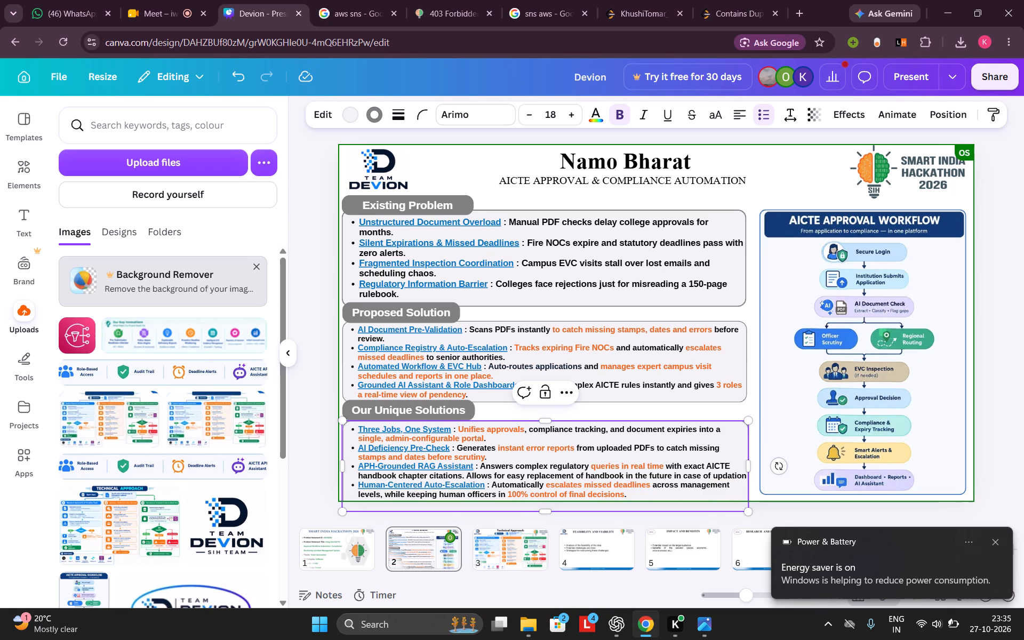
pyautogui.click(478, 464)
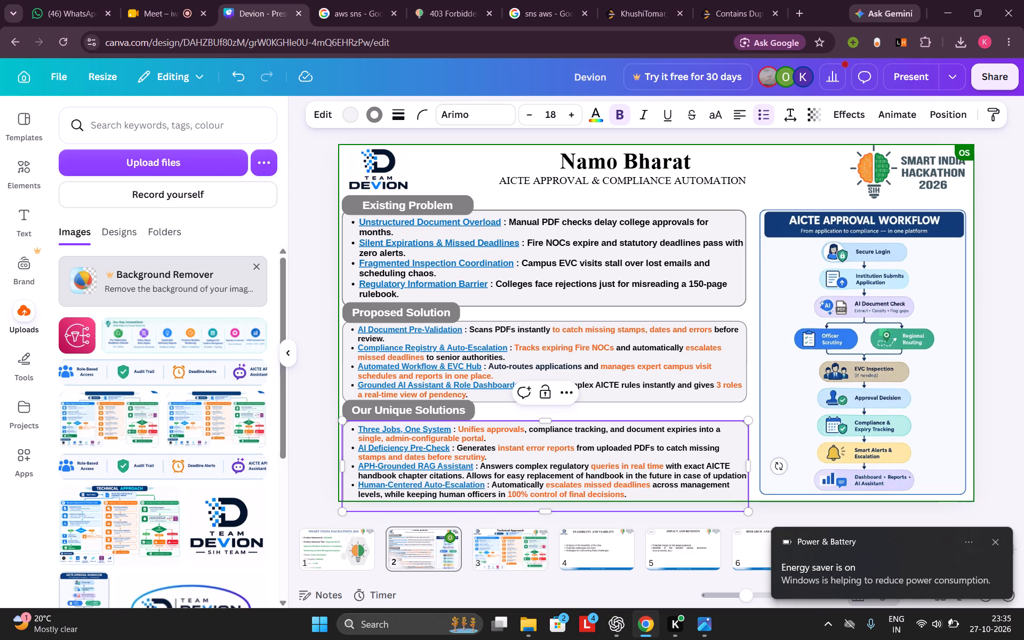
pyautogui.click(466, 476)
pyautogui.press('BackSpace')
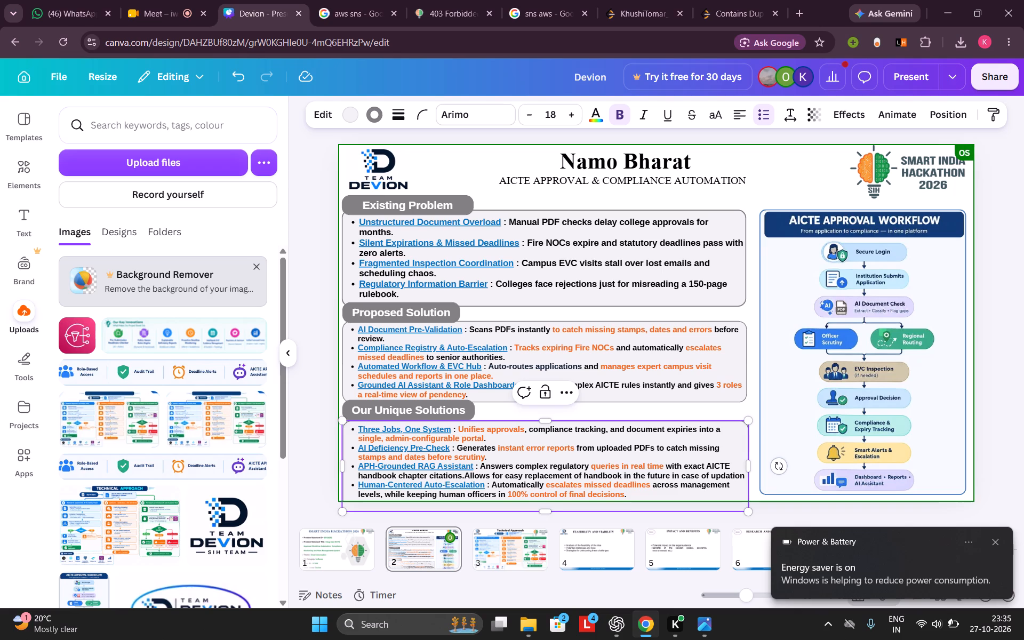
pyautogui.click(744, 476)
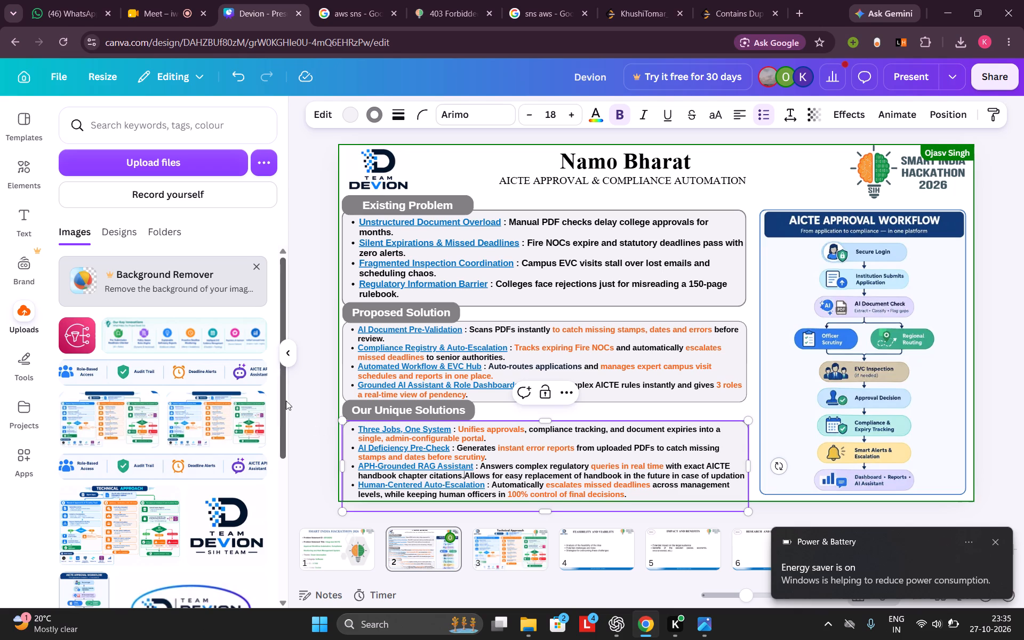
pyautogui.click(309, 405)
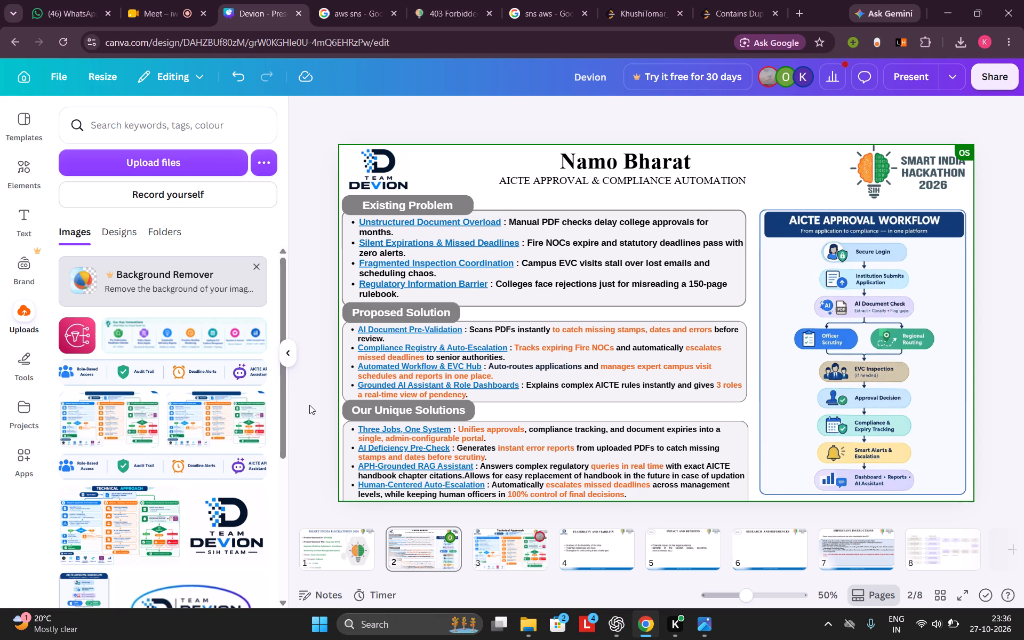
# Open slide 3, Technical Approach.
pyautogui.click(516, 548)
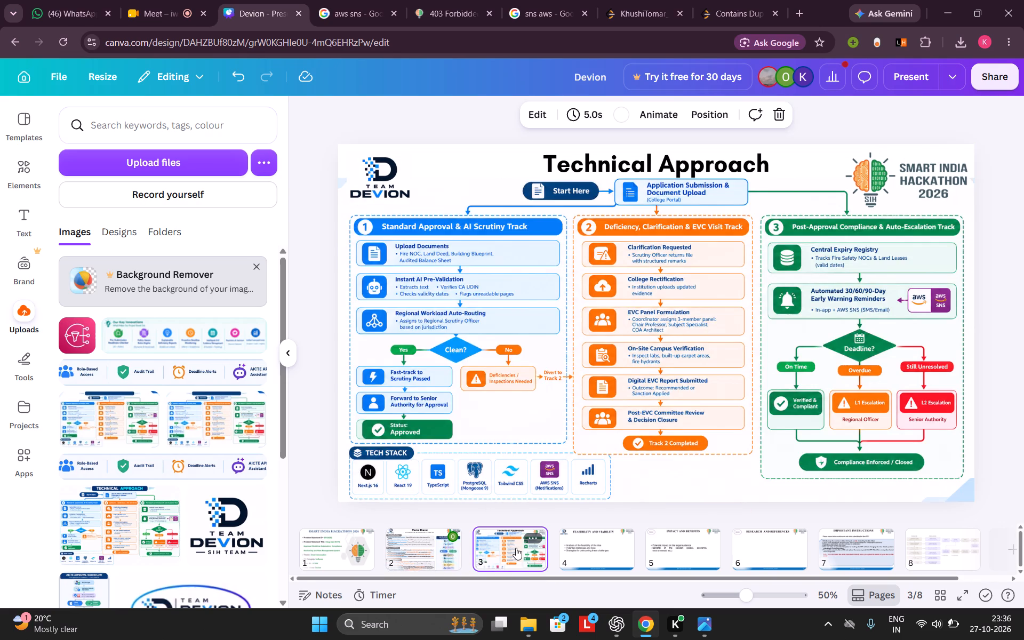
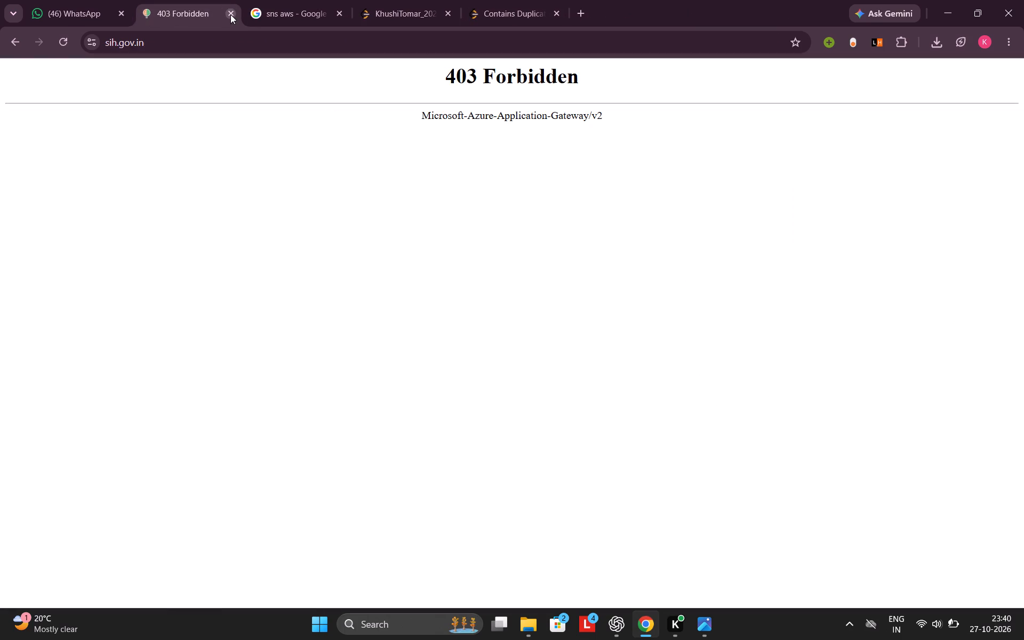
# Try loading the Smart India Hackathon site at sih.gov.in again in its open browser tab.
pyautogui.click(157, 46)
pyautogui.click(157, 46)
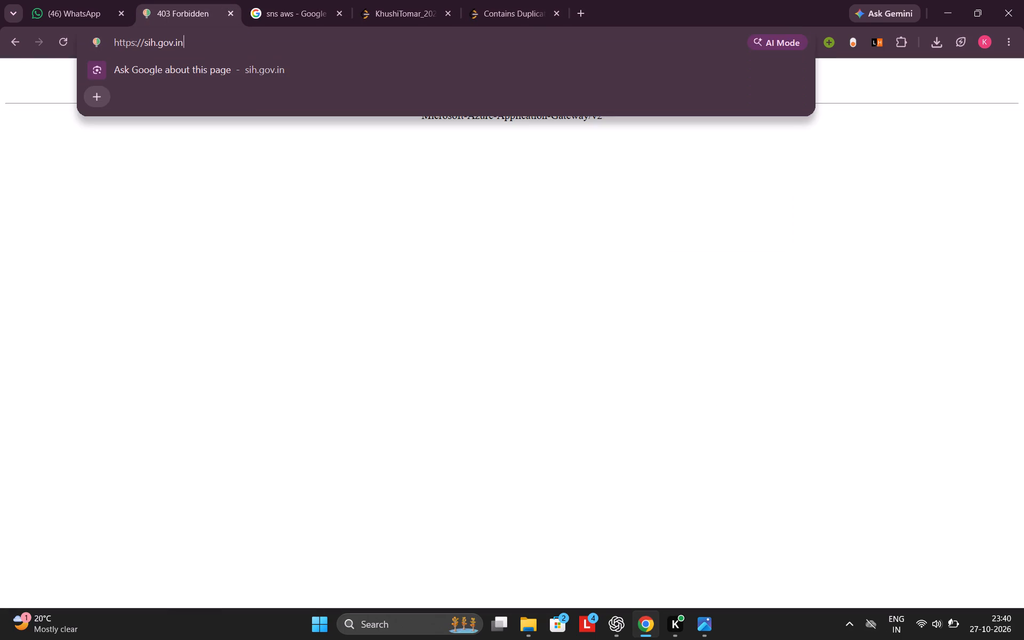
pyautogui.press('Return')
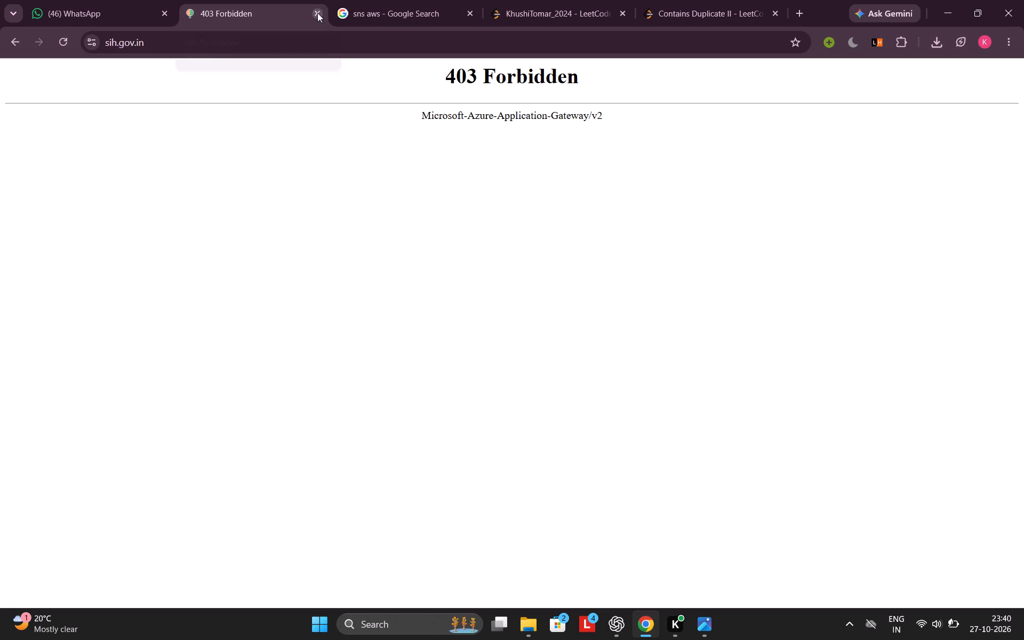
# Close the sih.gov.in tab and the "sns aws" Google search tab.
pyautogui.click(317, 13)
pyautogui.click(317, 13)
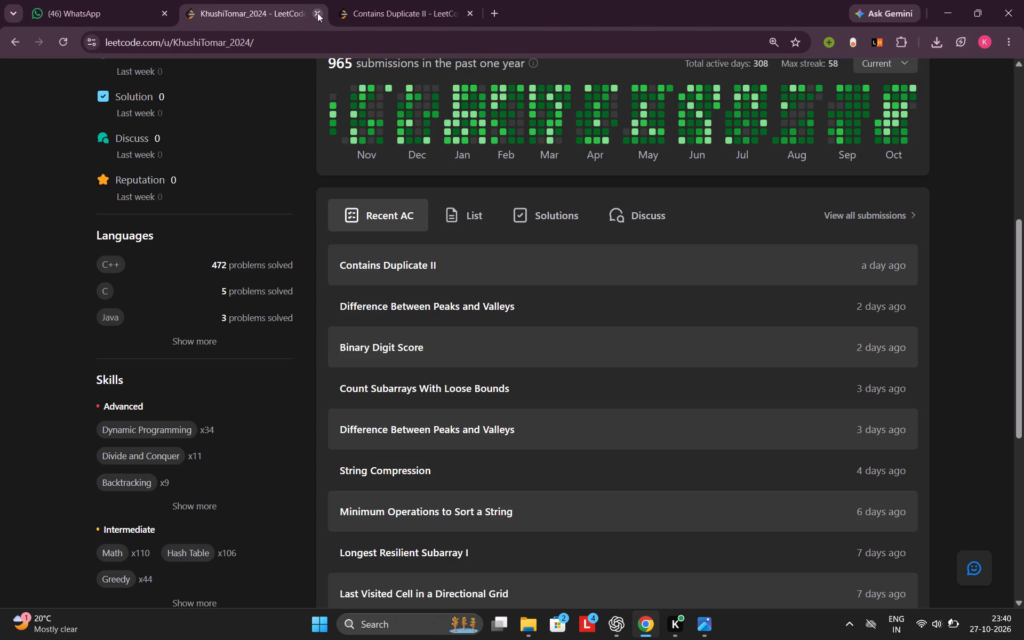